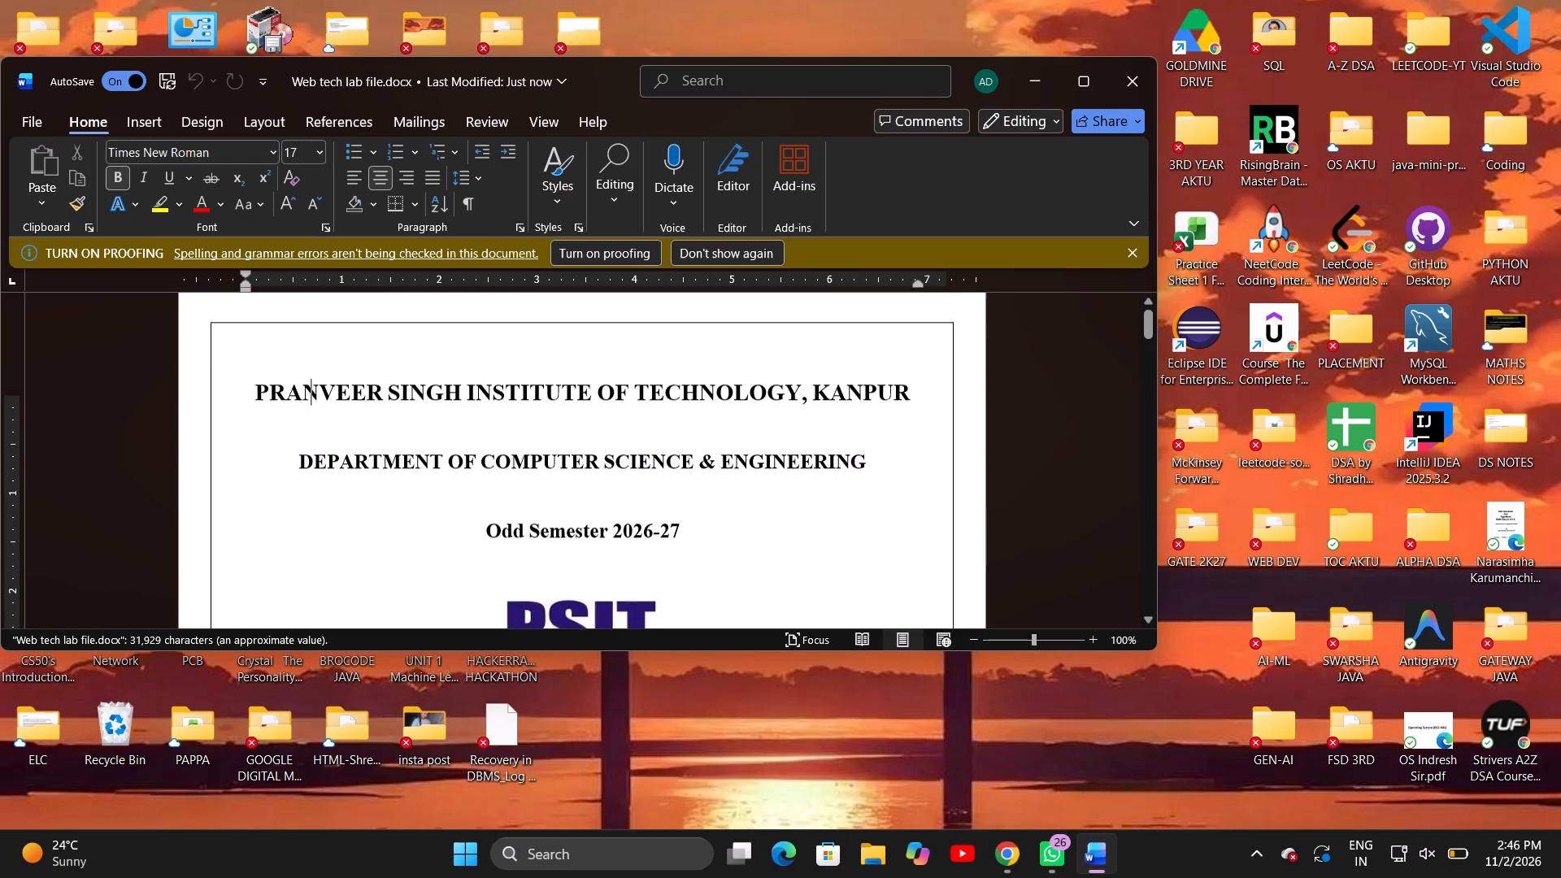
# Replace the Faculty Name under Submitted To on the cover page with the new teacher's name, keeping the title Mr.
pyautogui.click(1085, 84)
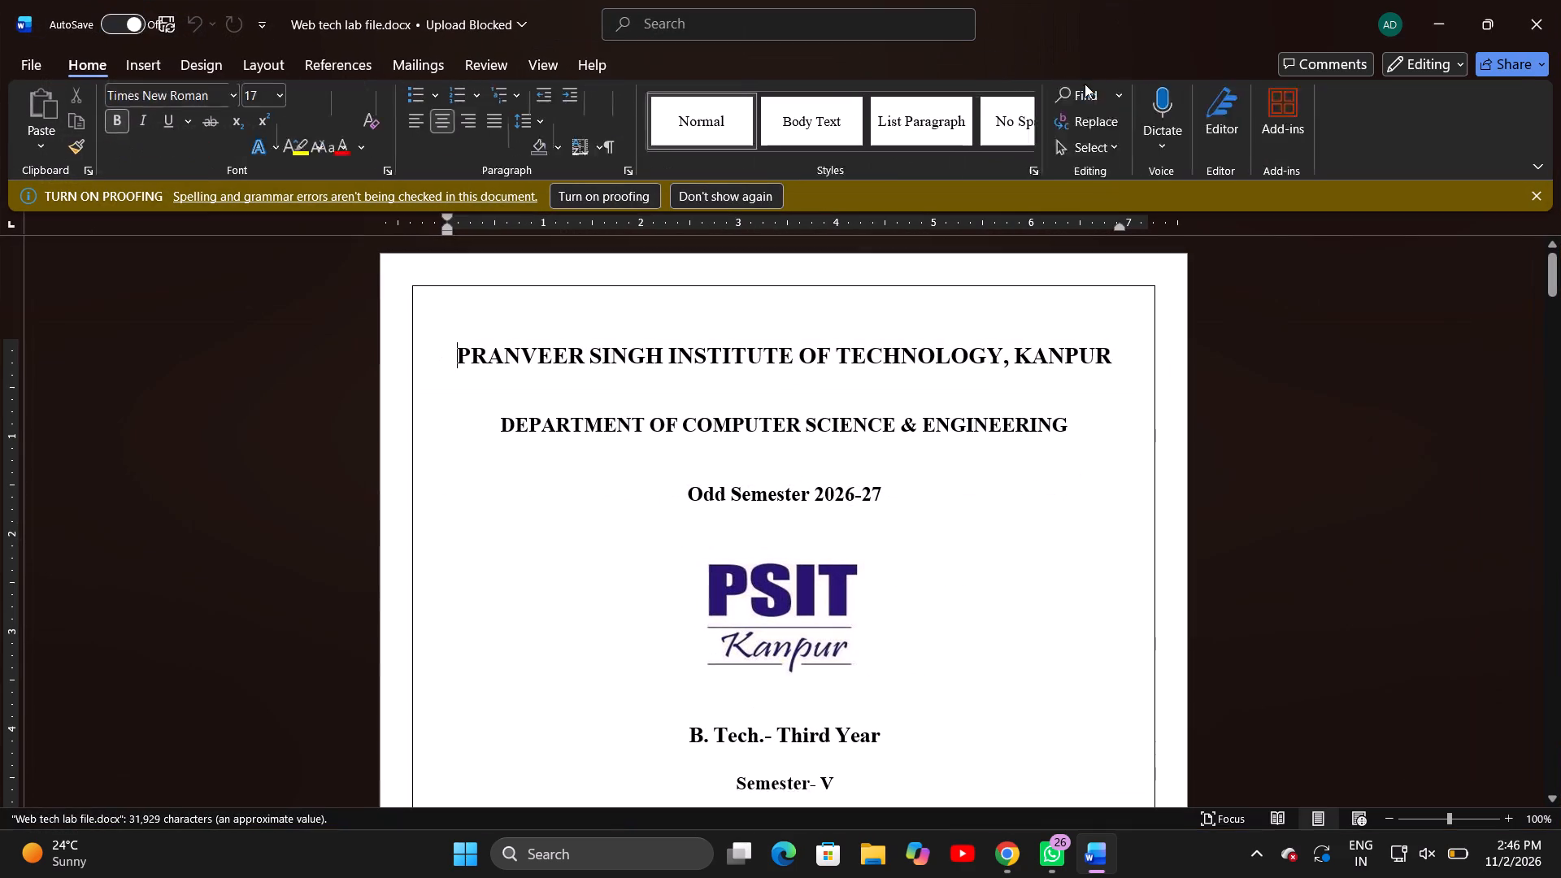
pyautogui.scroll(-3, 837, 733)
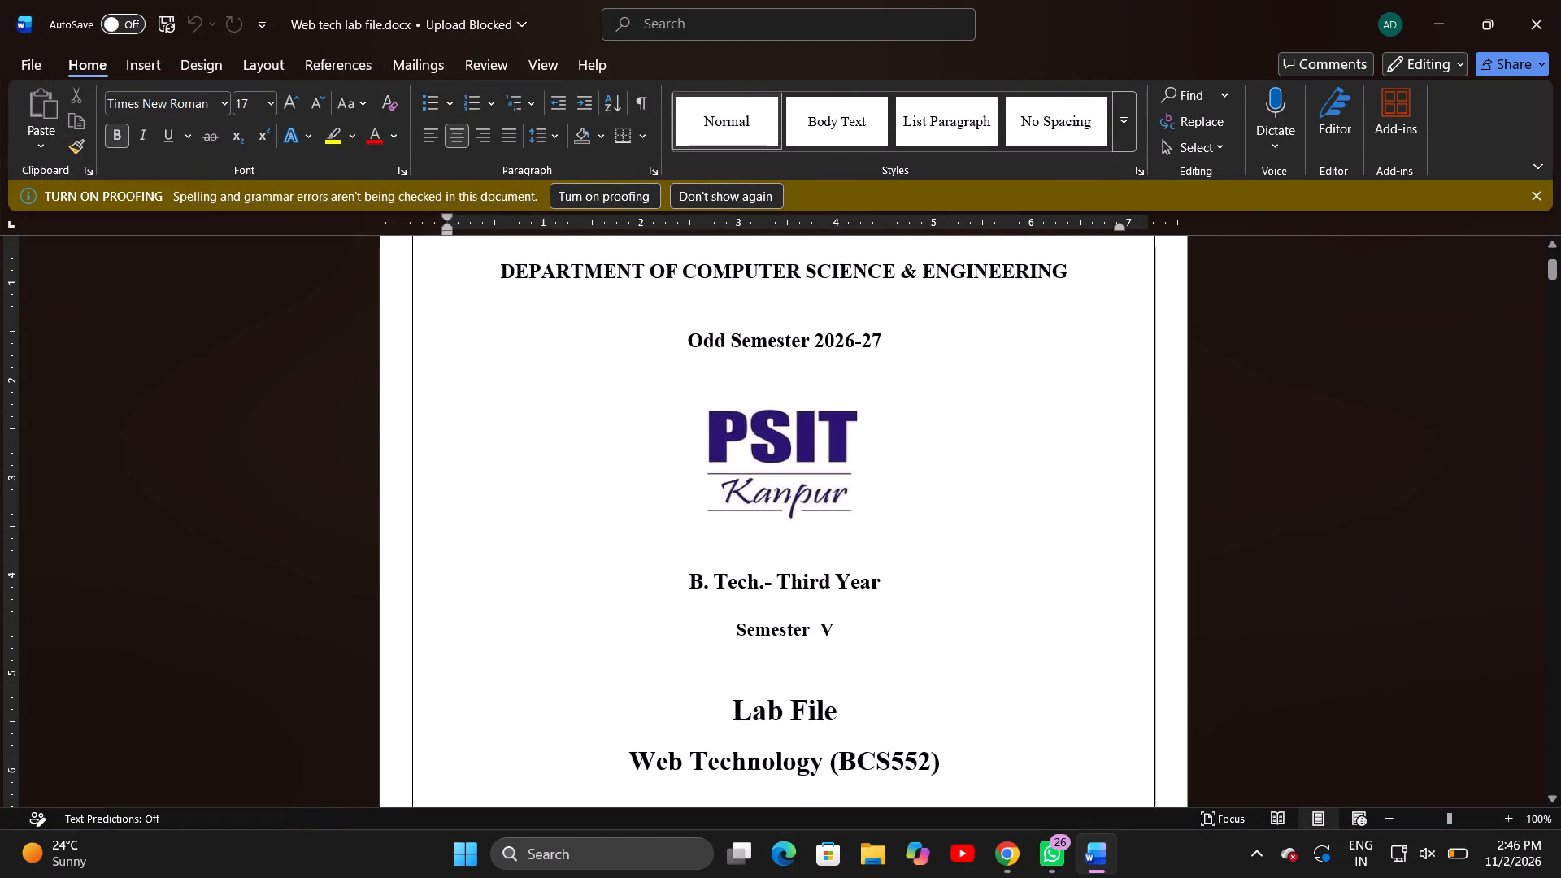
pyautogui.scroll(-4, 837, 733)
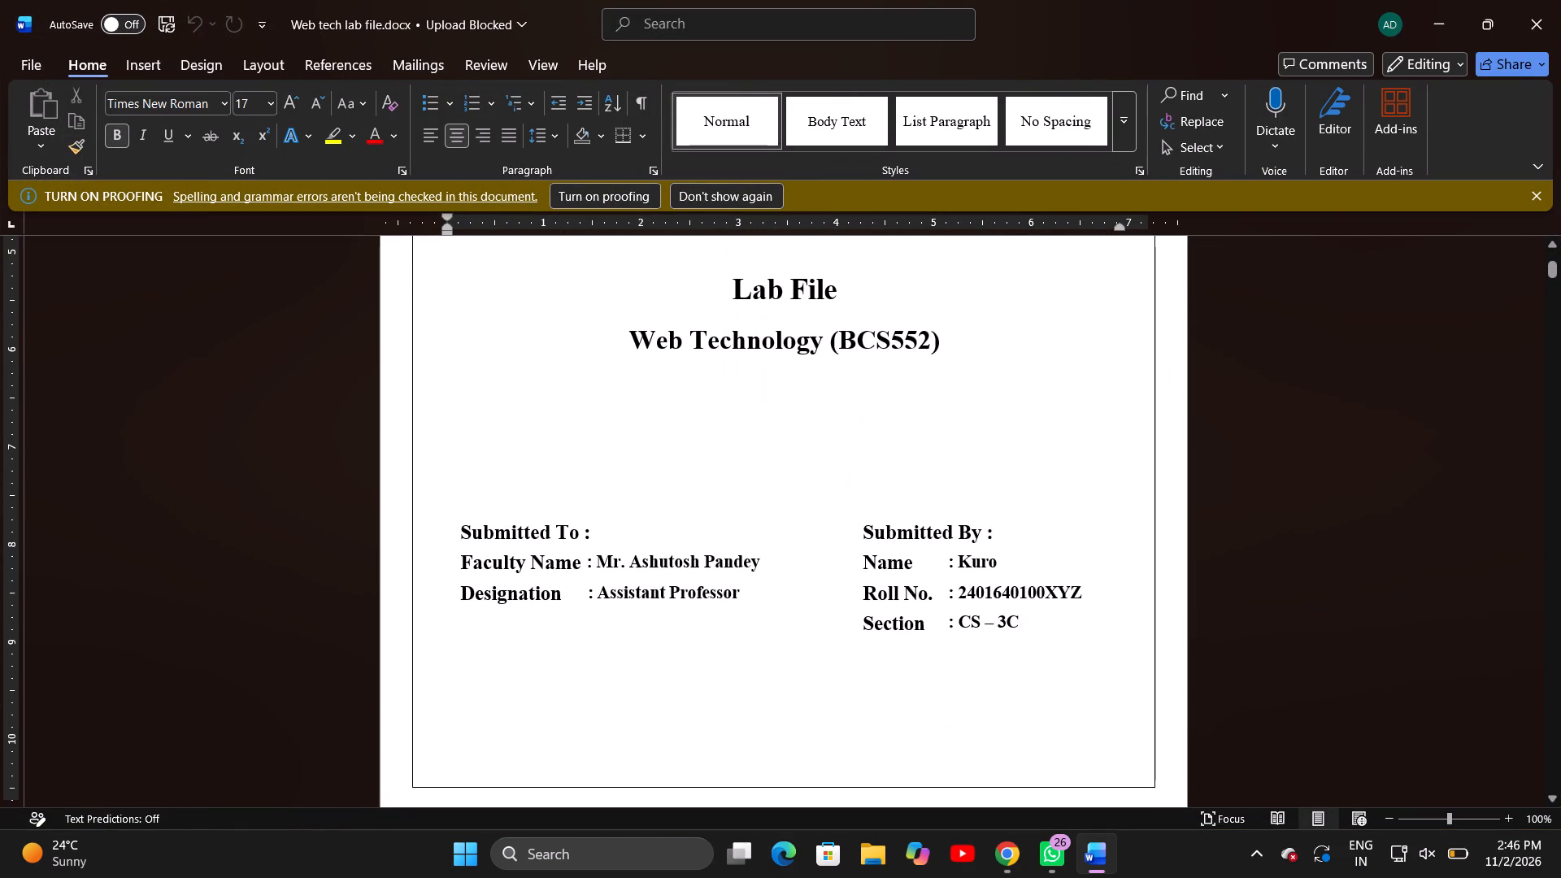
pyautogui.scroll(-1, 837, 733)
pyautogui.click(764, 495)
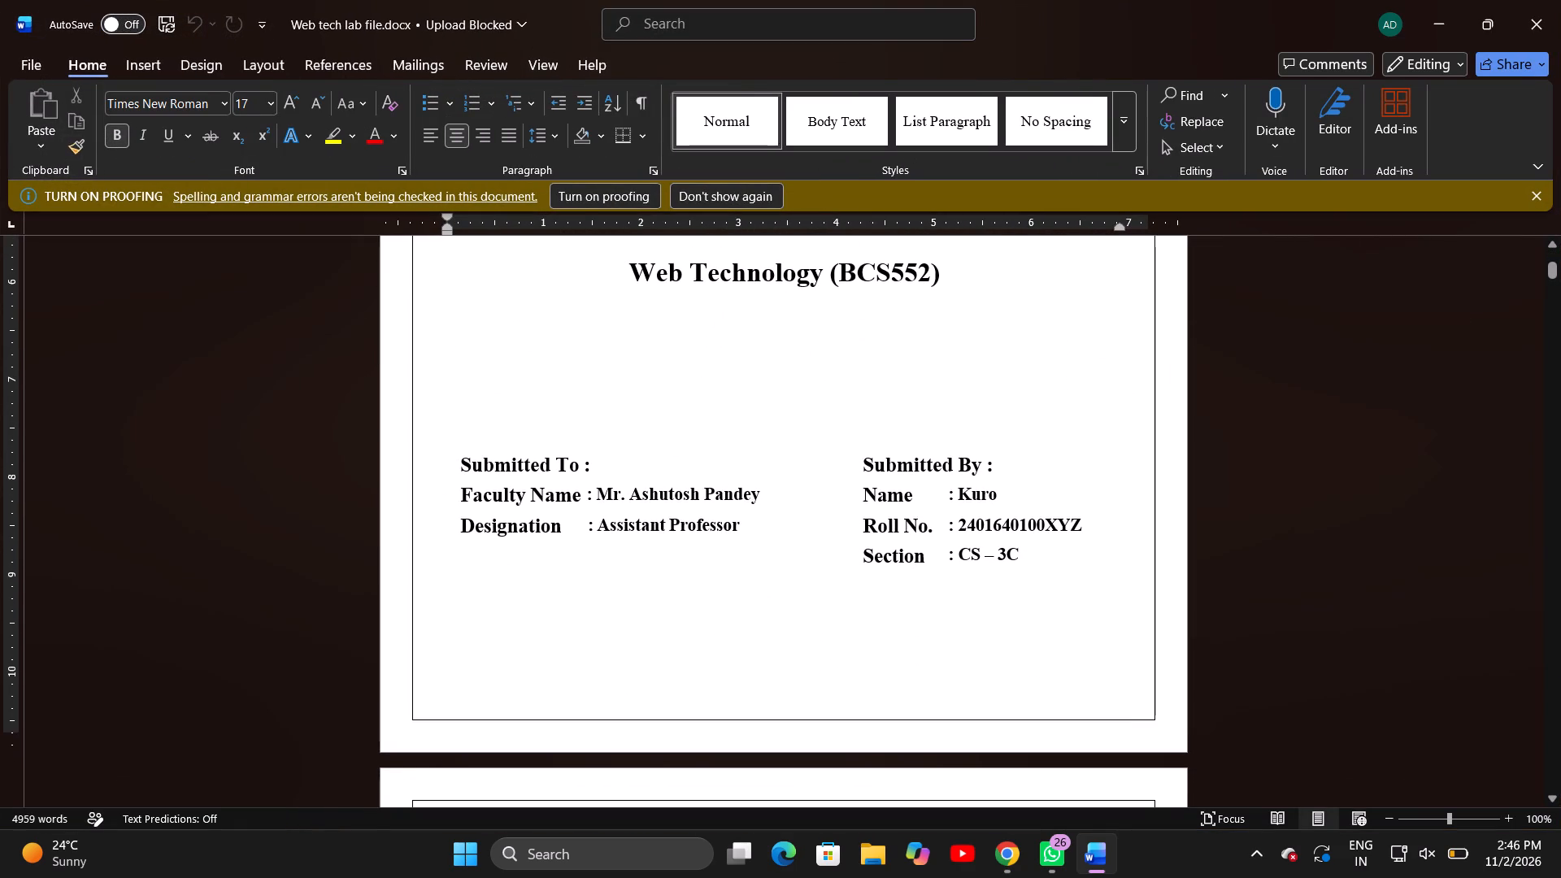
pyautogui.press('BackSpace')
pyautogui.press('BackSpace')
pyautogui.press('BackSpace')
pyautogui.press('BackSpace')
pyautogui.press('BackSpace')
pyautogui.press('BackSpace')
pyautogui.press('BackSpace')
pyautogui.press('BackSpace')
pyautogui.press('BackSpace')
pyautogui.press('BackSpace')
pyautogui.press('BackSpace')
pyautogui.press('BackSpace')
pyautogui.press('BackSpace')
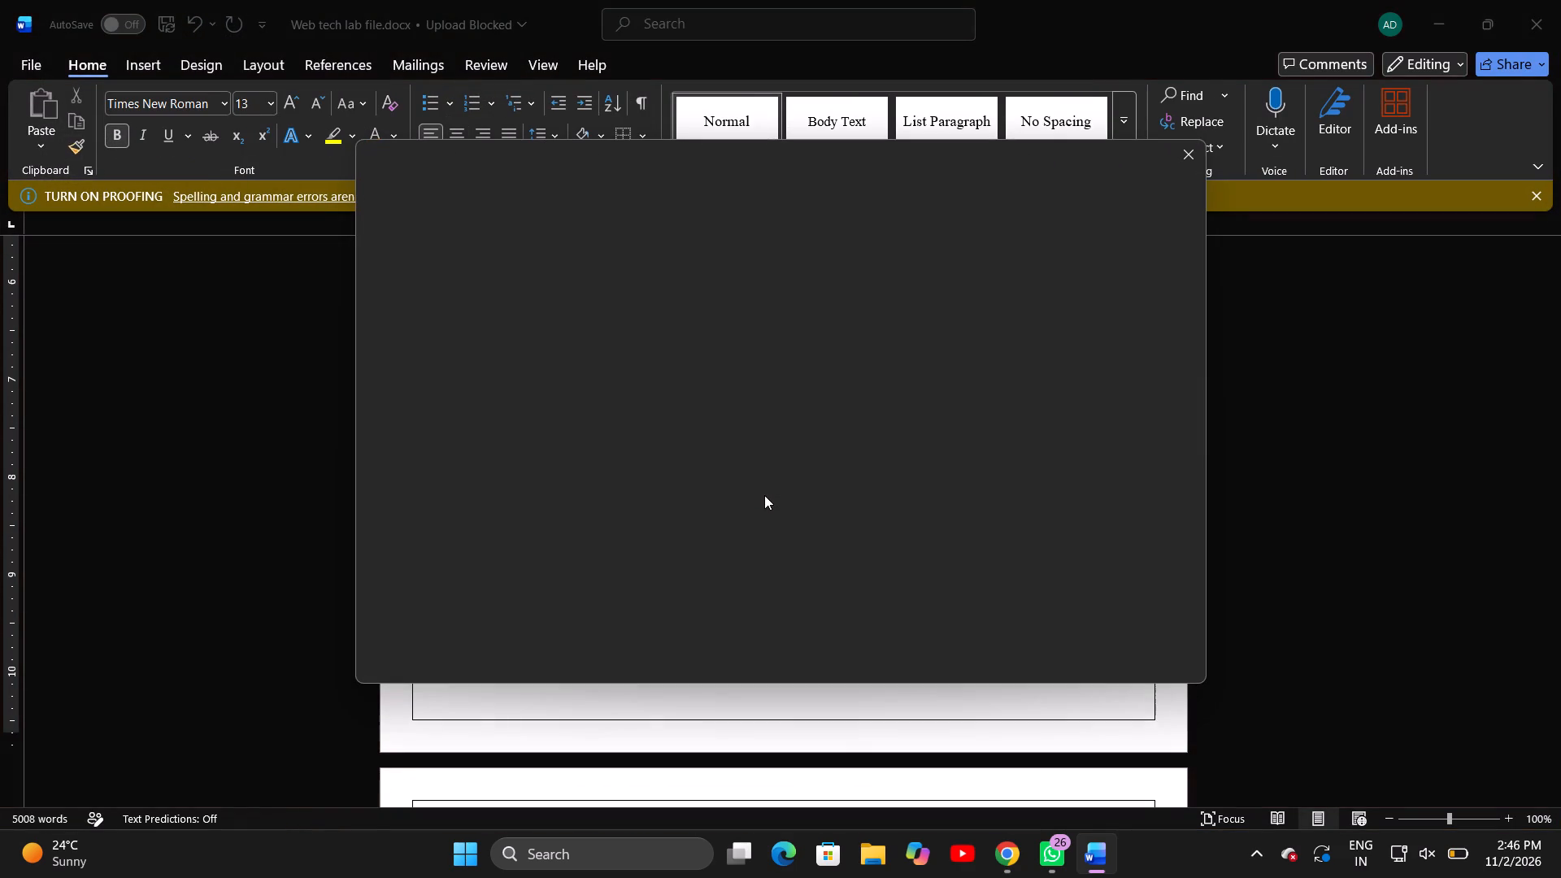
pyautogui.click(1182, 153)
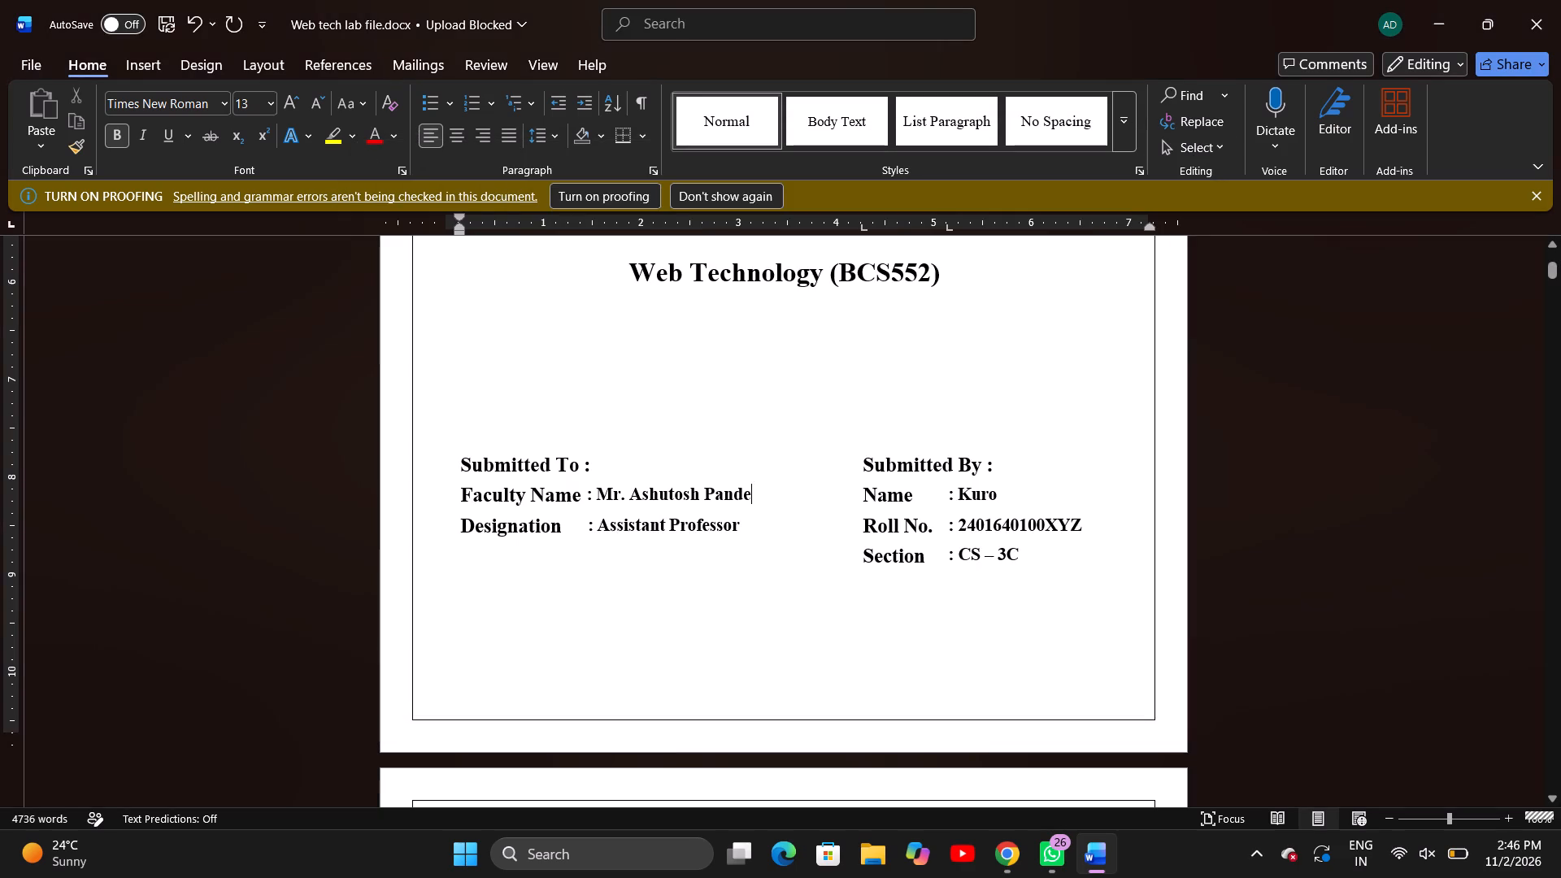
pyautogui.press('BackSpace')
pyautogui.press('BackSpace')
pyautogui.press('BackSpace')
pyautogui.press('BackSpace')
pyautogui.press('BackSpace')
pyautogui.press('BackSpace')
pyautogui.press('BackSpace')
pyautogui.press('BackSpace')
pyautogui.press('BackSpace')
pyautogui.press('BackSpace')
pyautogui.press('BackSpace')
pyautogui.press('BackSpace')
pyautogui.press('BackSpace')
pyautogui.press('BackSpace')
pyautogui.press('BackSpace')
pyautogui.press('BackSpace')
pyautogui.press('BackSpace')
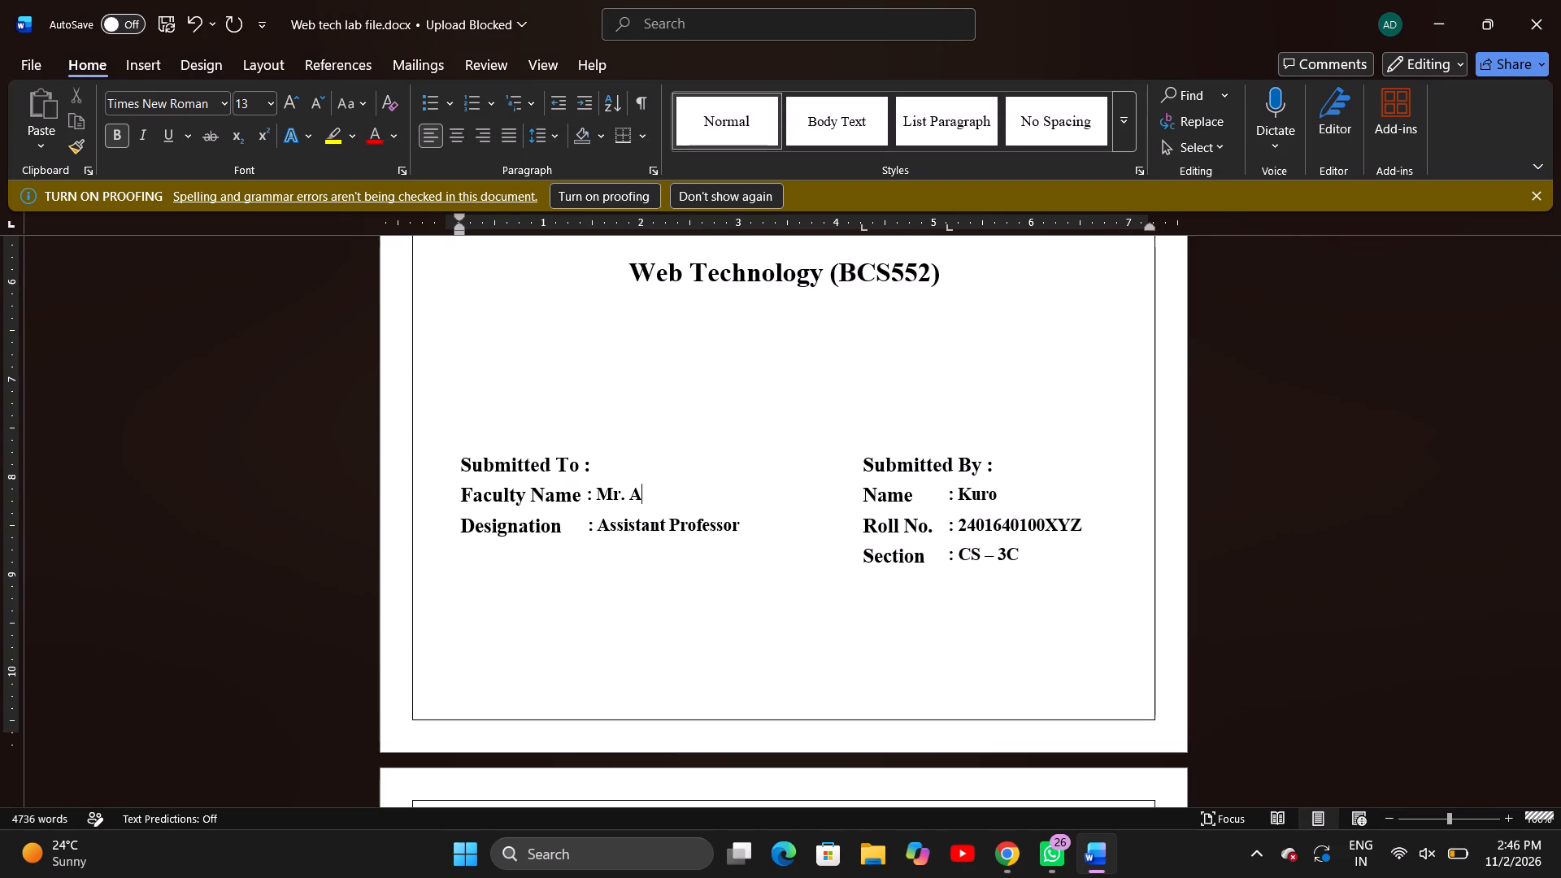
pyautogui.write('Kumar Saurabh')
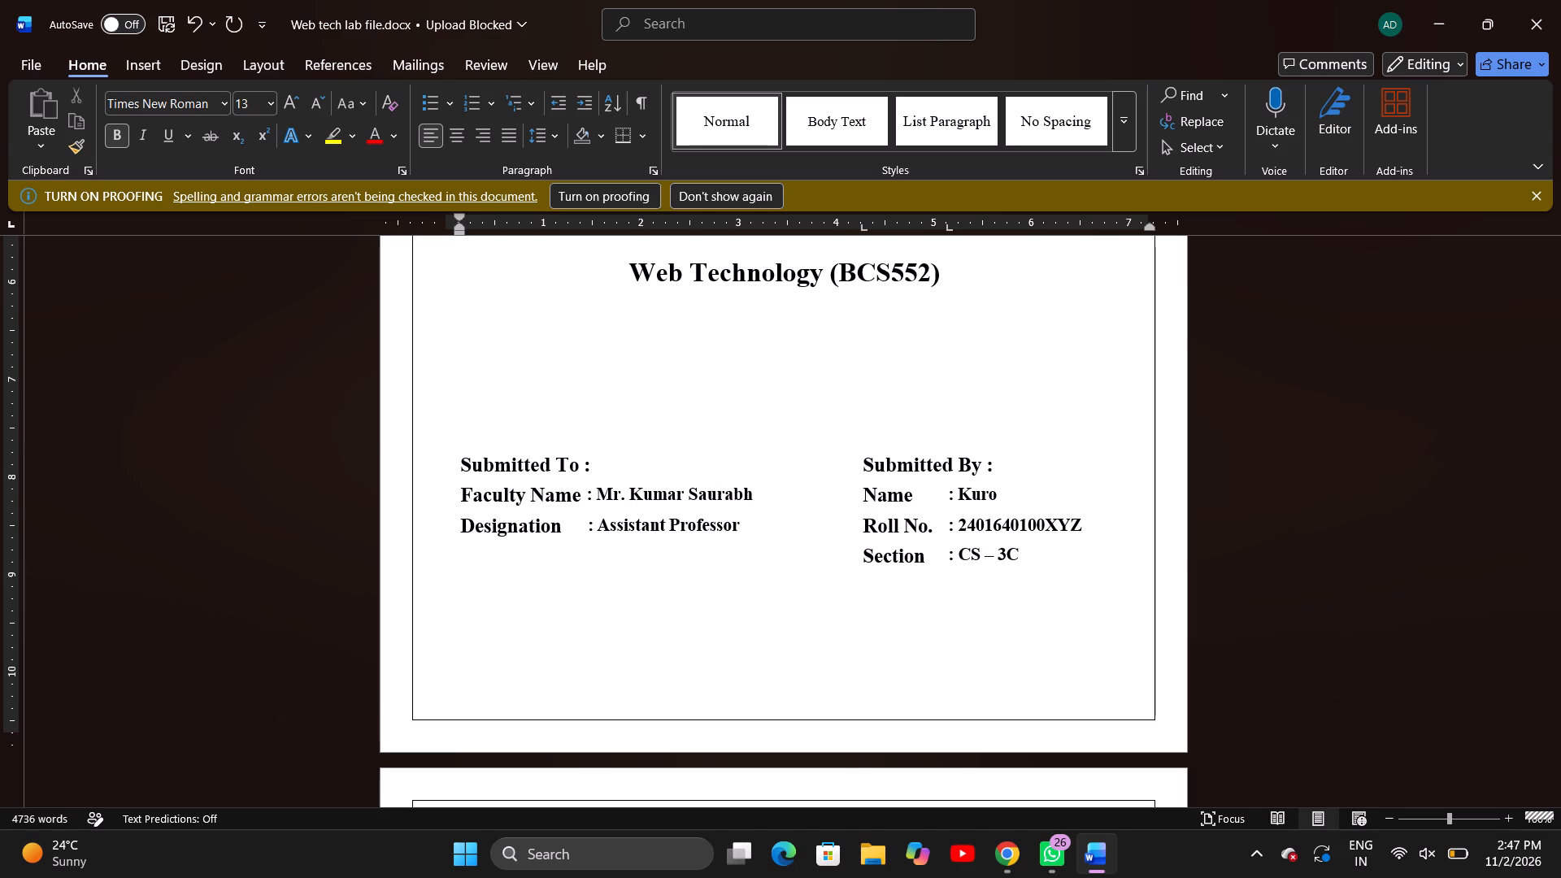
# Change the faculty Designation on the cover page to Associate Professor.
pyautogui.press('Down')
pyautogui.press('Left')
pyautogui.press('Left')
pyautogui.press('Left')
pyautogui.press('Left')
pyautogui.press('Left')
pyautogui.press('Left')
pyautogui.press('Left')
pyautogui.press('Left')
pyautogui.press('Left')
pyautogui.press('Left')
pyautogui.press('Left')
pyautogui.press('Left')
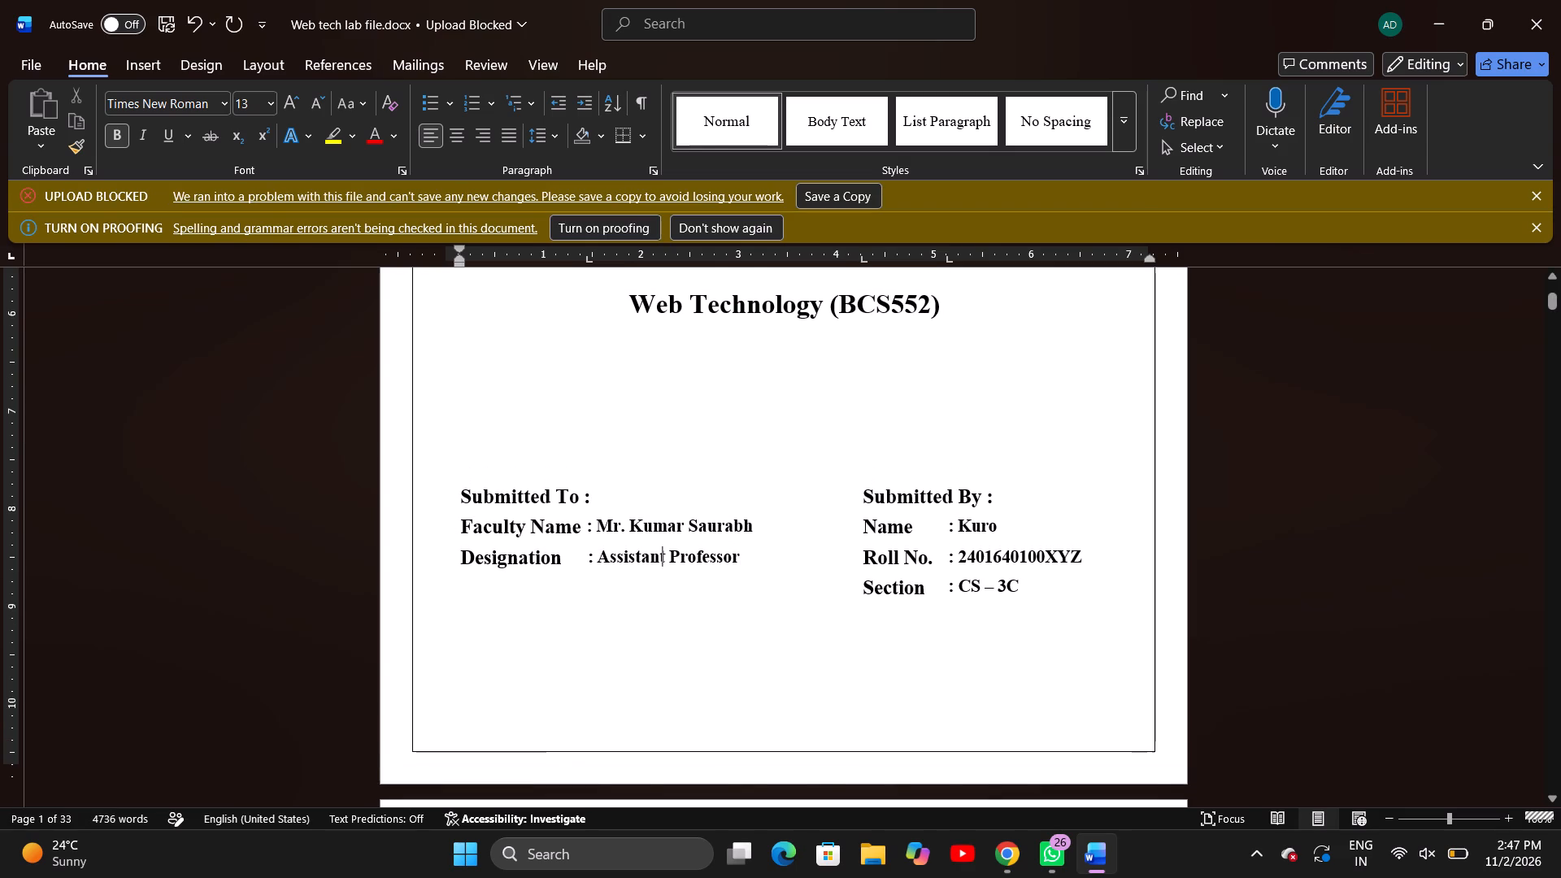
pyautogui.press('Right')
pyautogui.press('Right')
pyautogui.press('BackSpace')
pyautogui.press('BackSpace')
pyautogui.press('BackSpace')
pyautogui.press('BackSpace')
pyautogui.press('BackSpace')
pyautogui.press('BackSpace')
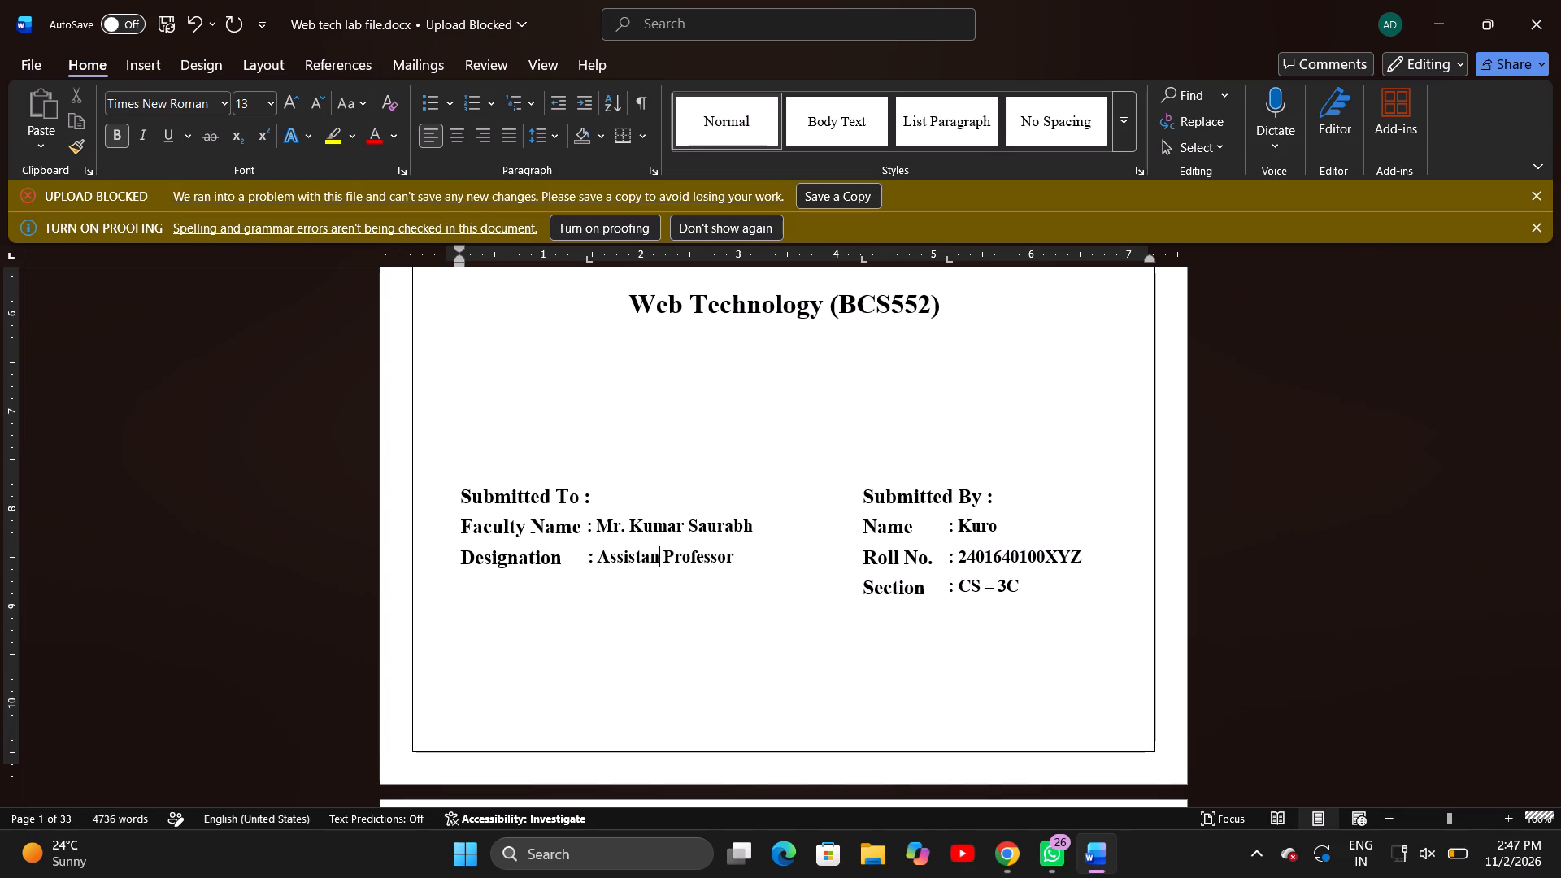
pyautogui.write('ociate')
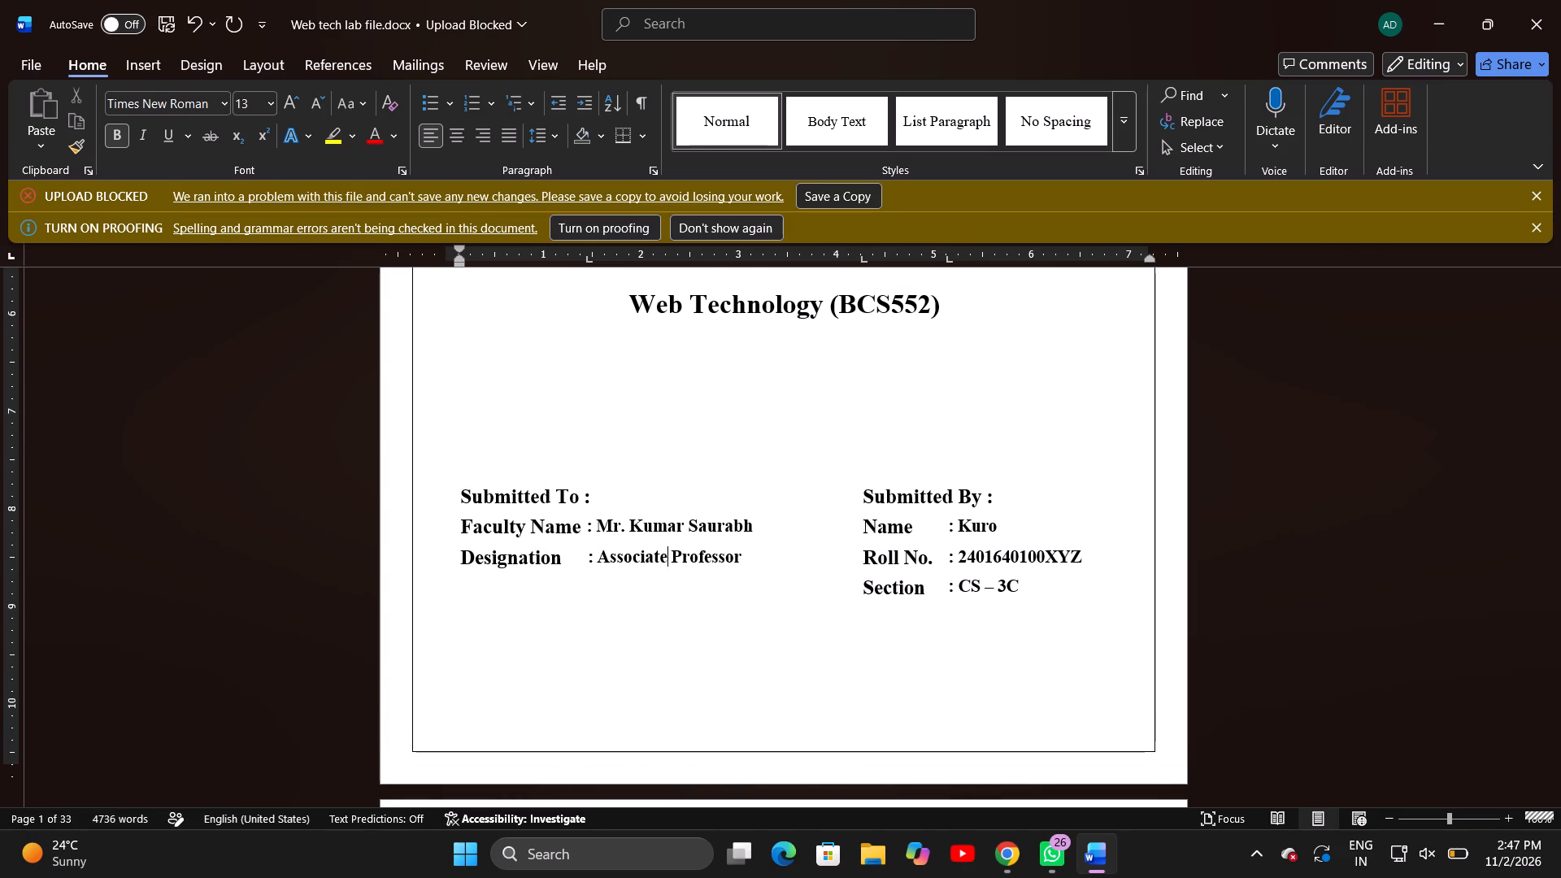
# Replace the Name entry under Submitted By with the student's full name.
pyautogui.click(995, 530)
pyautogui.press('BackSpace')
pyautogui.press('BackSpace')
pyautogui.press('BackSpace')
pyautogui.press('BackSpace')
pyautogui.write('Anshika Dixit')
# Place the text cursor in the Roll No. entry under Submitted By.
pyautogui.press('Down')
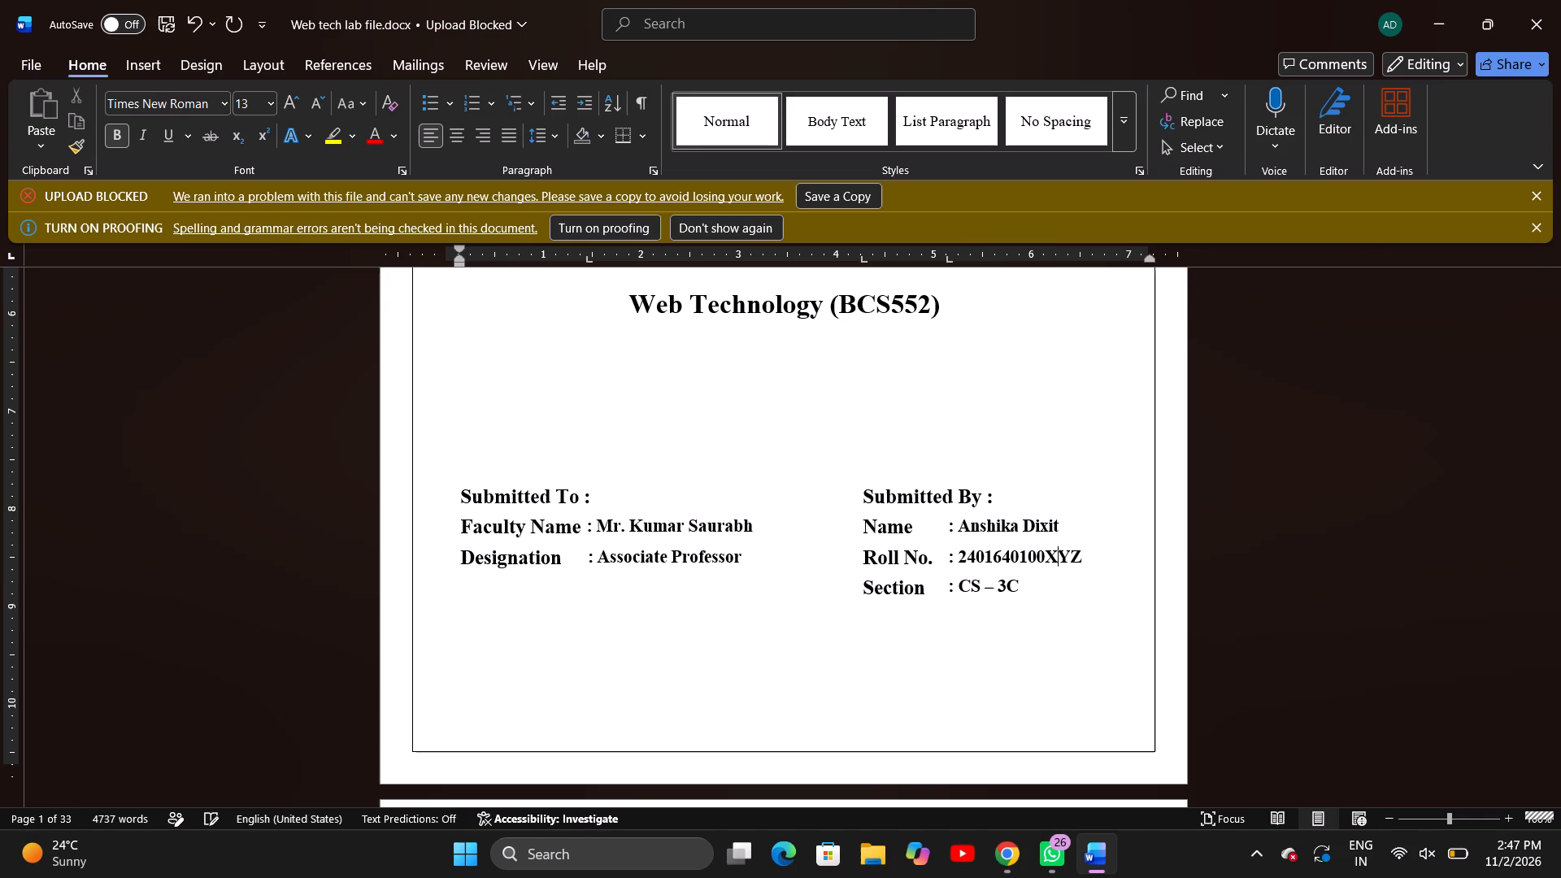
# Replace the XYZ placeholder at the end of the cover page's roll number with the student's own final digits.
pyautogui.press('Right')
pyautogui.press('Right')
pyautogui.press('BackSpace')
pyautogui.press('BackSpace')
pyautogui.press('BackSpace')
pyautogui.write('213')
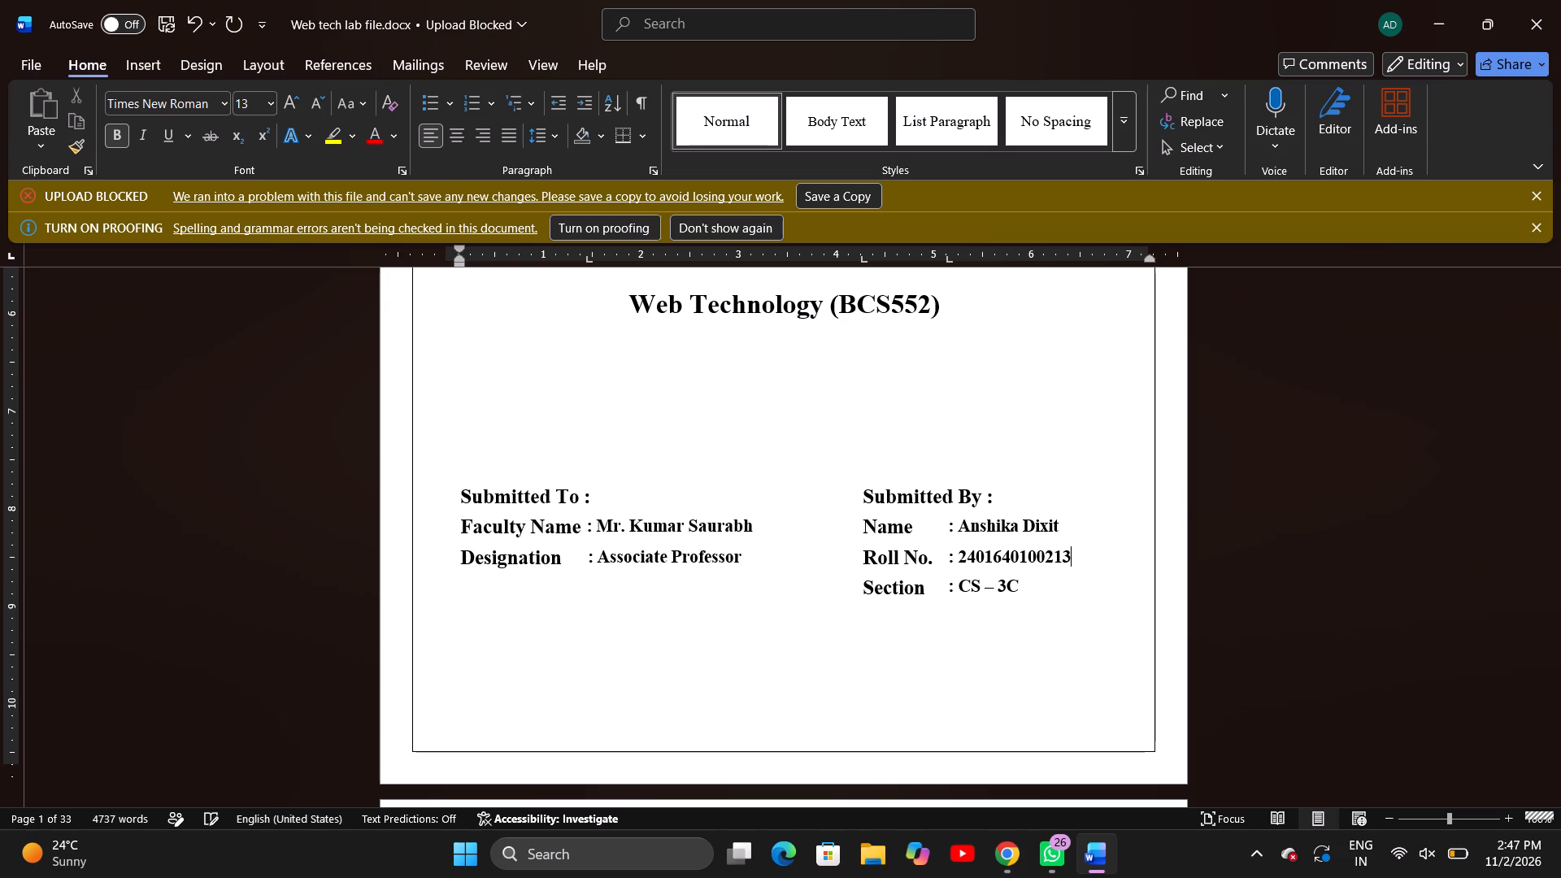
# Change the section on the cover page to CS – 3A (ELITE).
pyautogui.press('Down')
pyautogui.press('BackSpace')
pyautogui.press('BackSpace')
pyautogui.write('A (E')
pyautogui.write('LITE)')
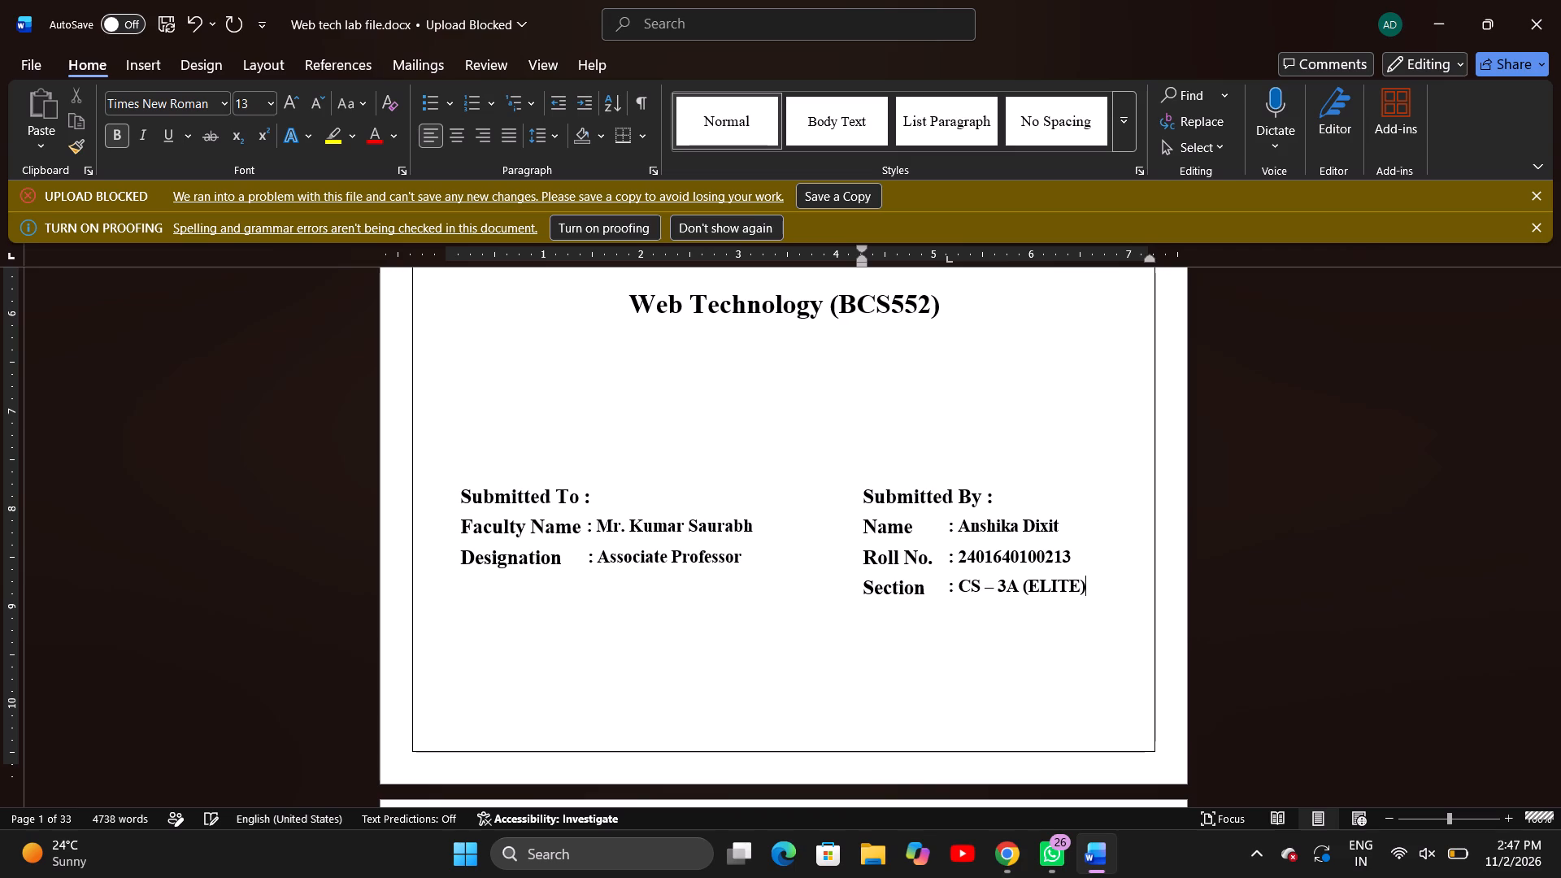
# Review the lab file's front pages, from the cover and table of contents through the list of experiments and index table.
pyautogui.scroll(-1, 973, 650)
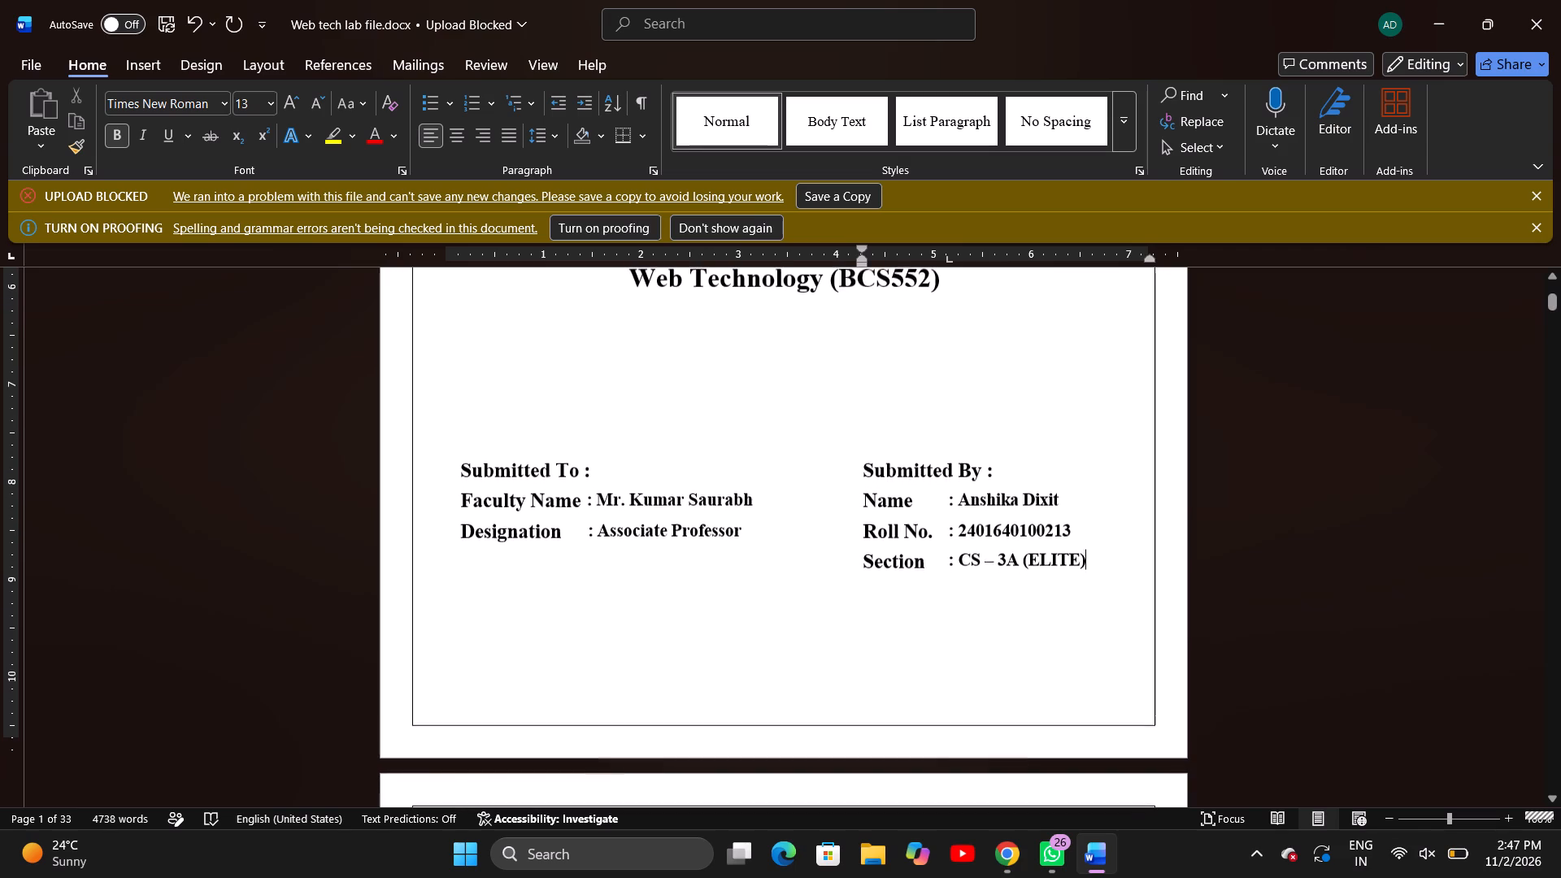
pyautogui.scroll(2, 973, 650)
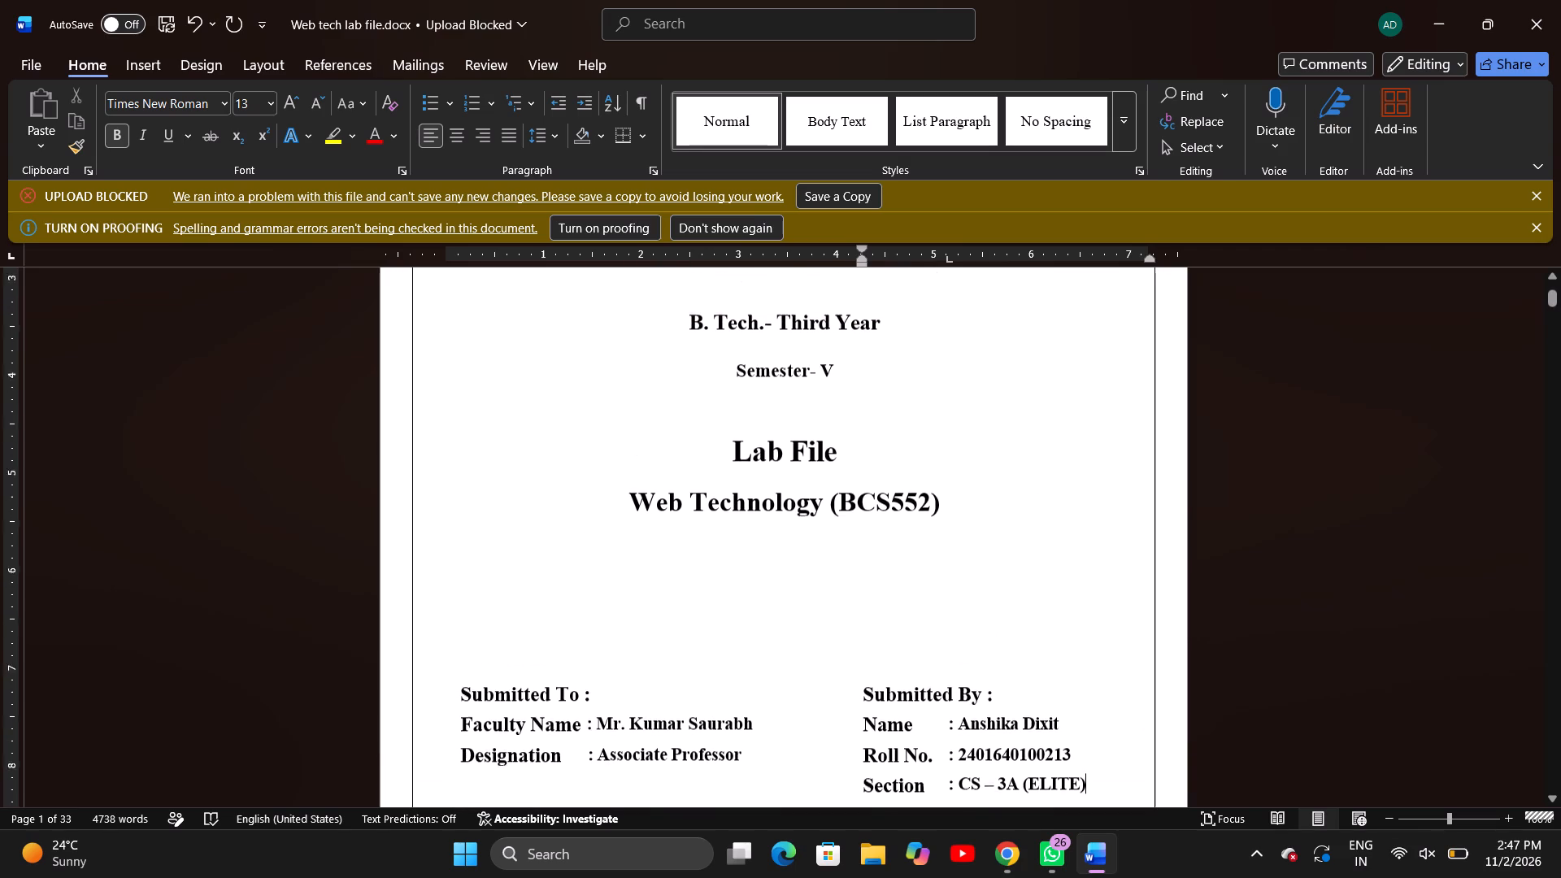
pyautogui.scroll(2, 973, 650)
pyautogui.scroll(-3, 973, 650)
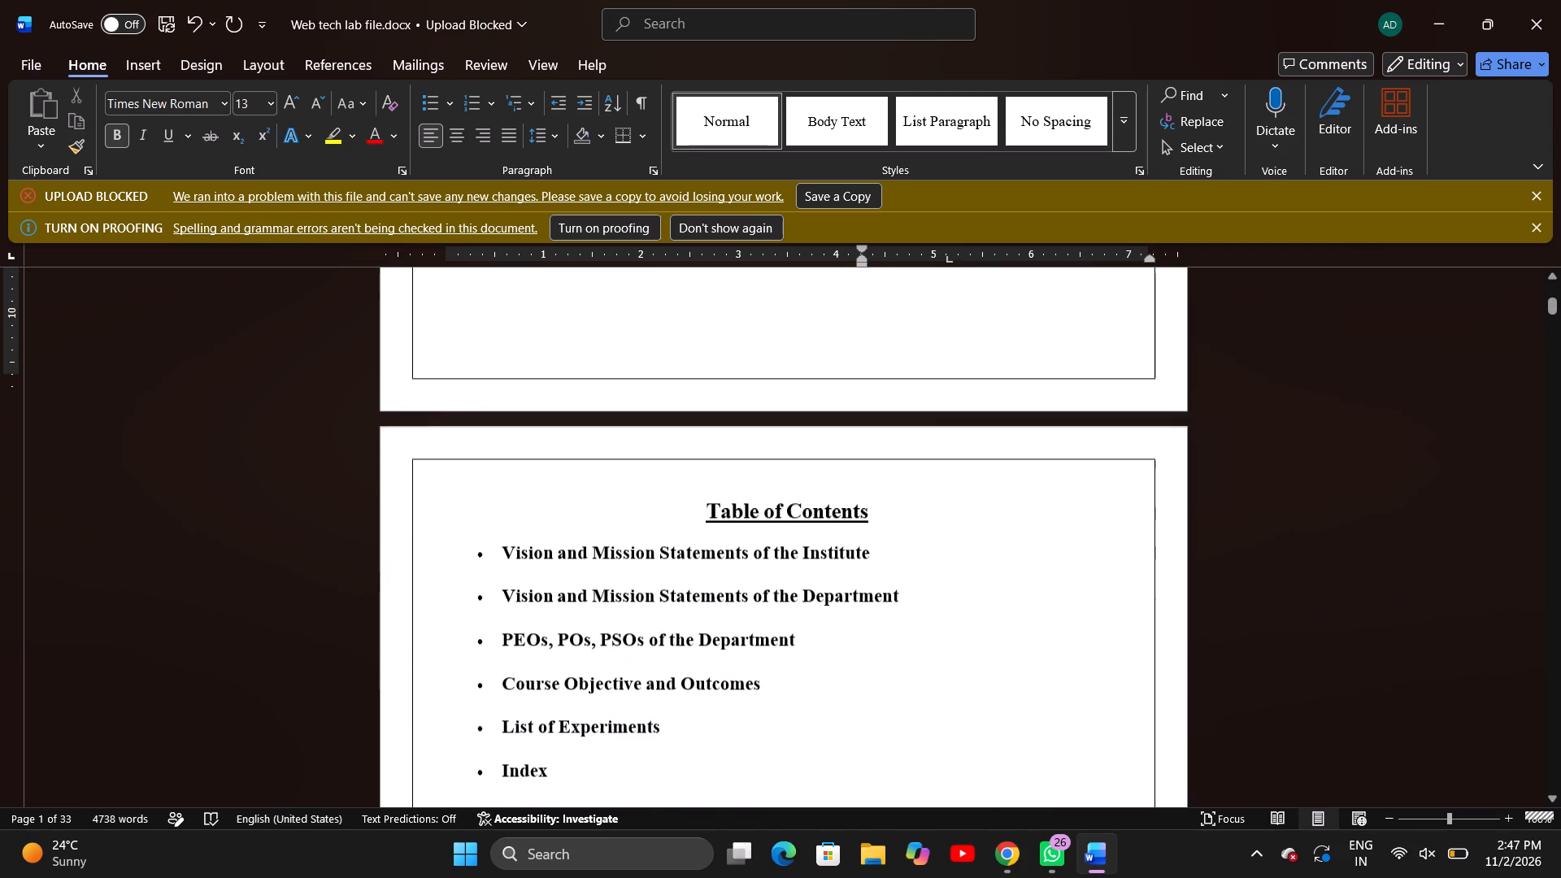
pyautogui.scroll(-6, 973, 650)
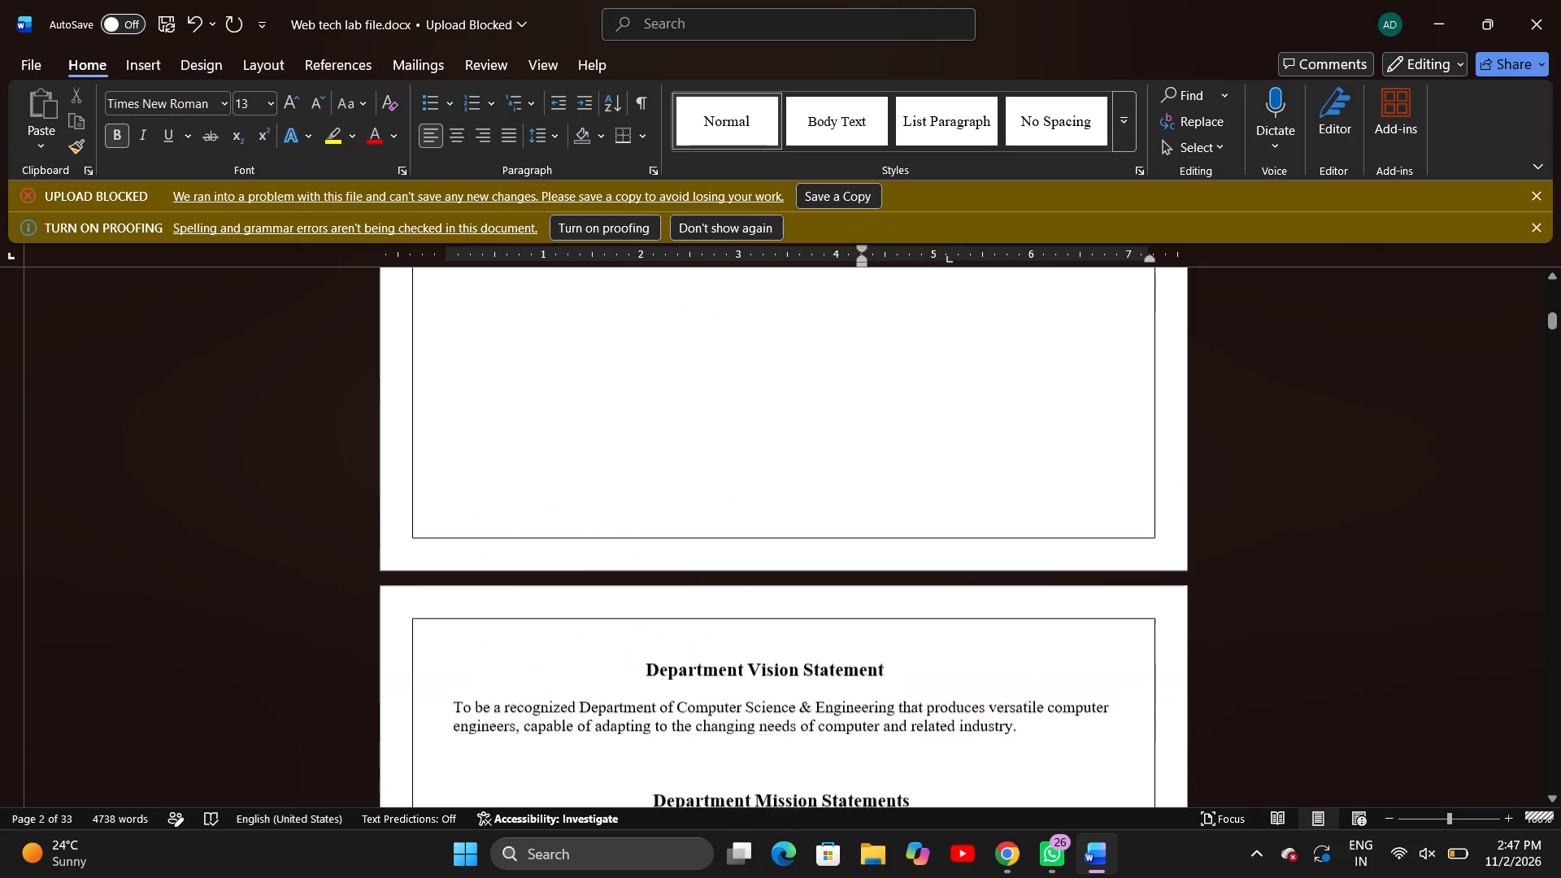
pyautogui.scroll(1, 973, 650)
pyautogui.scroll(-3, 973, 650)
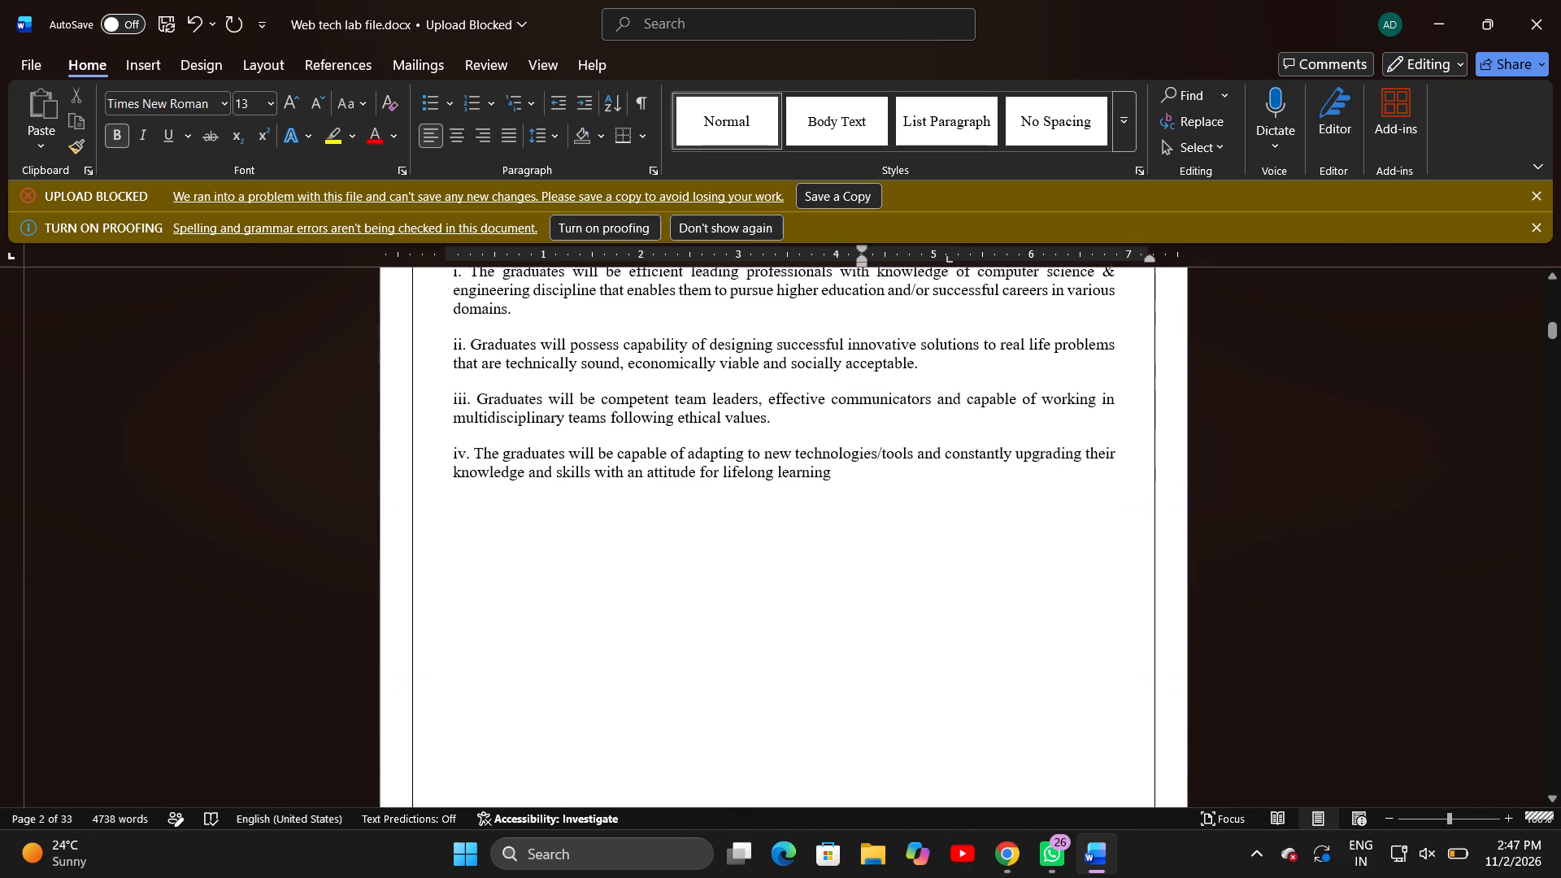
pyautogui.scroll(-7, 973, 650)
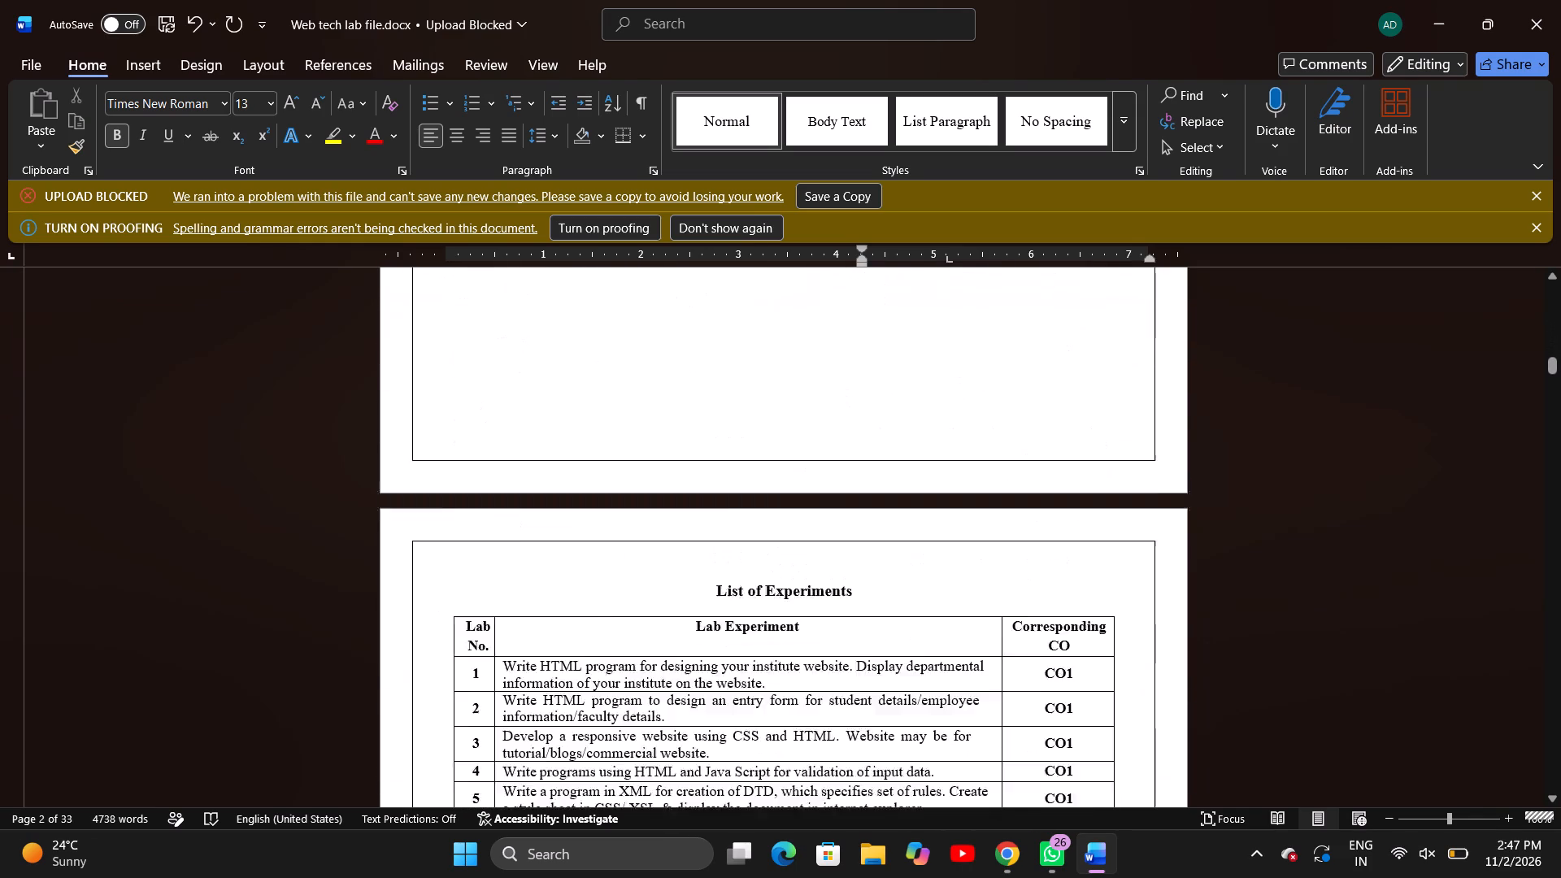
pyautogui.scroll(-3, 973, 650)
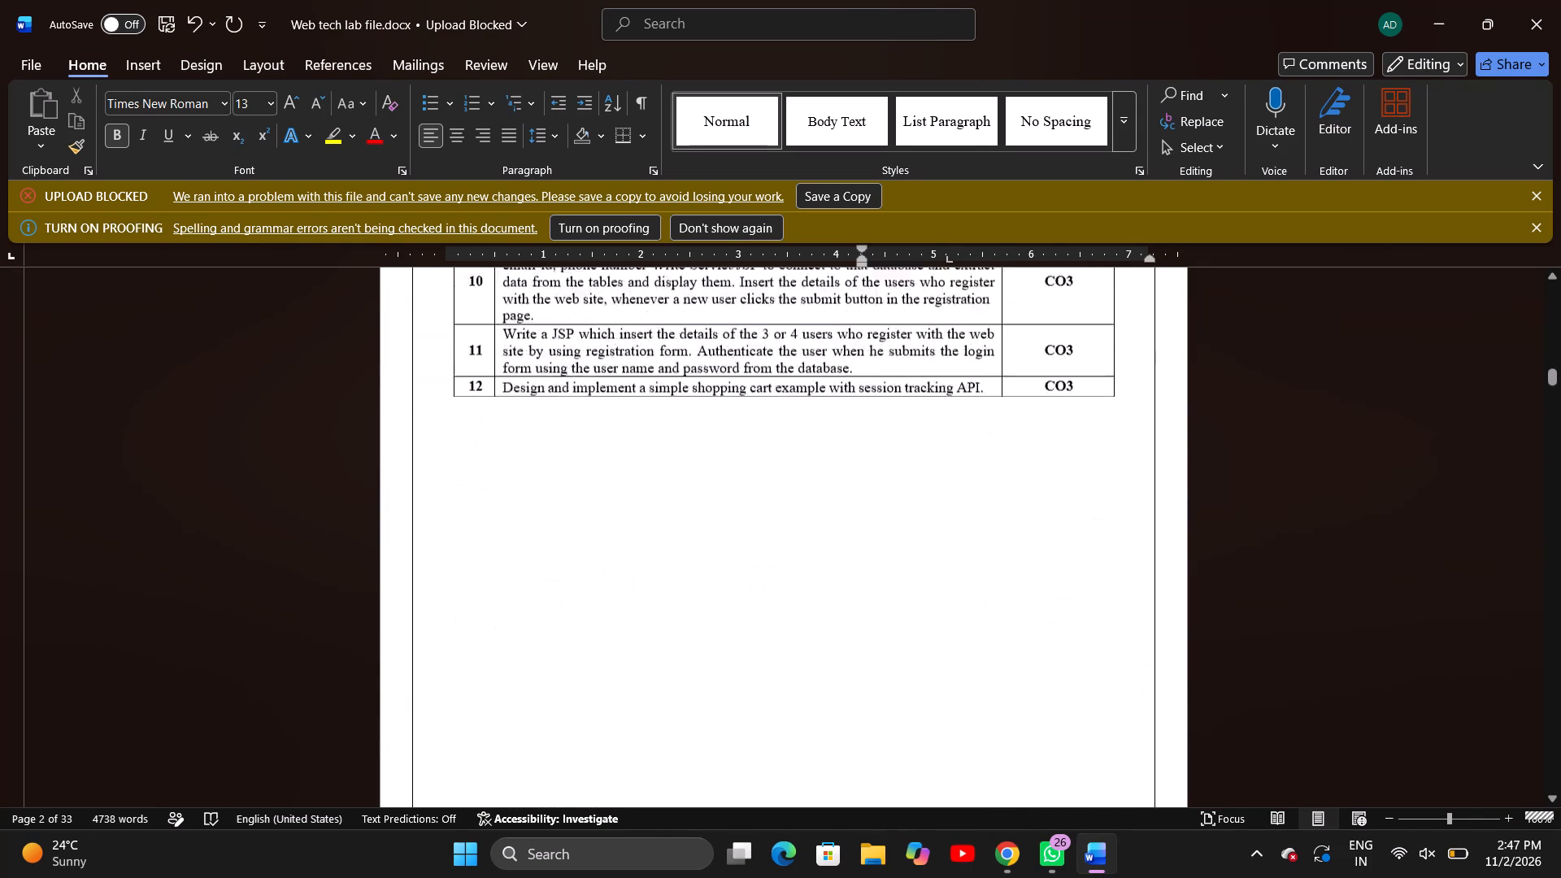
pyautogui.scroll(-1, 973, 650)
pyautogui.scroll(1, 973, 650)
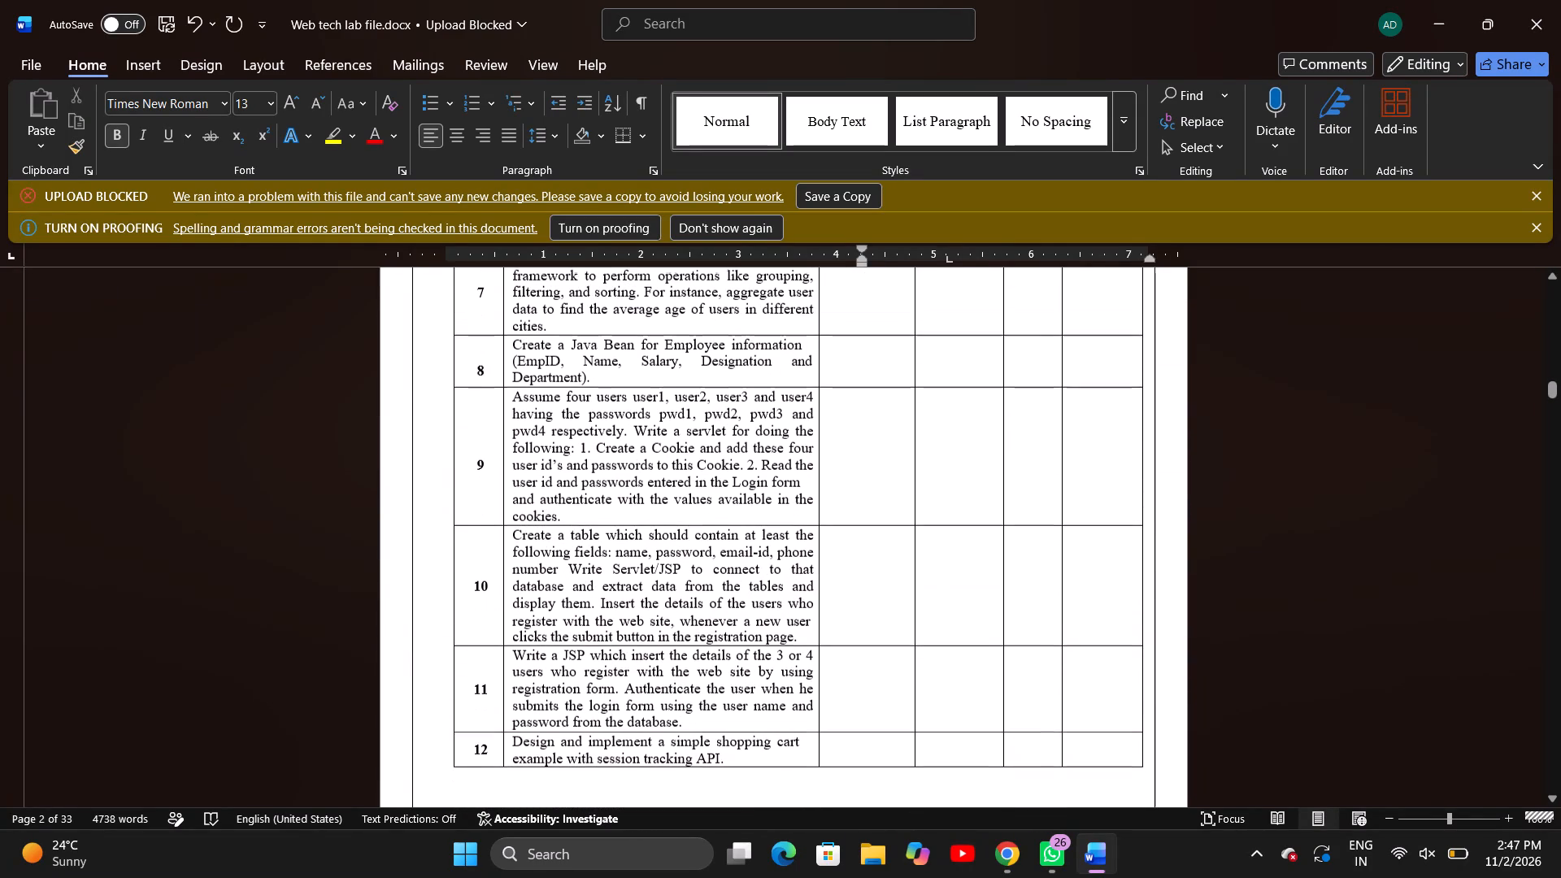
pyautogui.scroll(3, 973, 650)
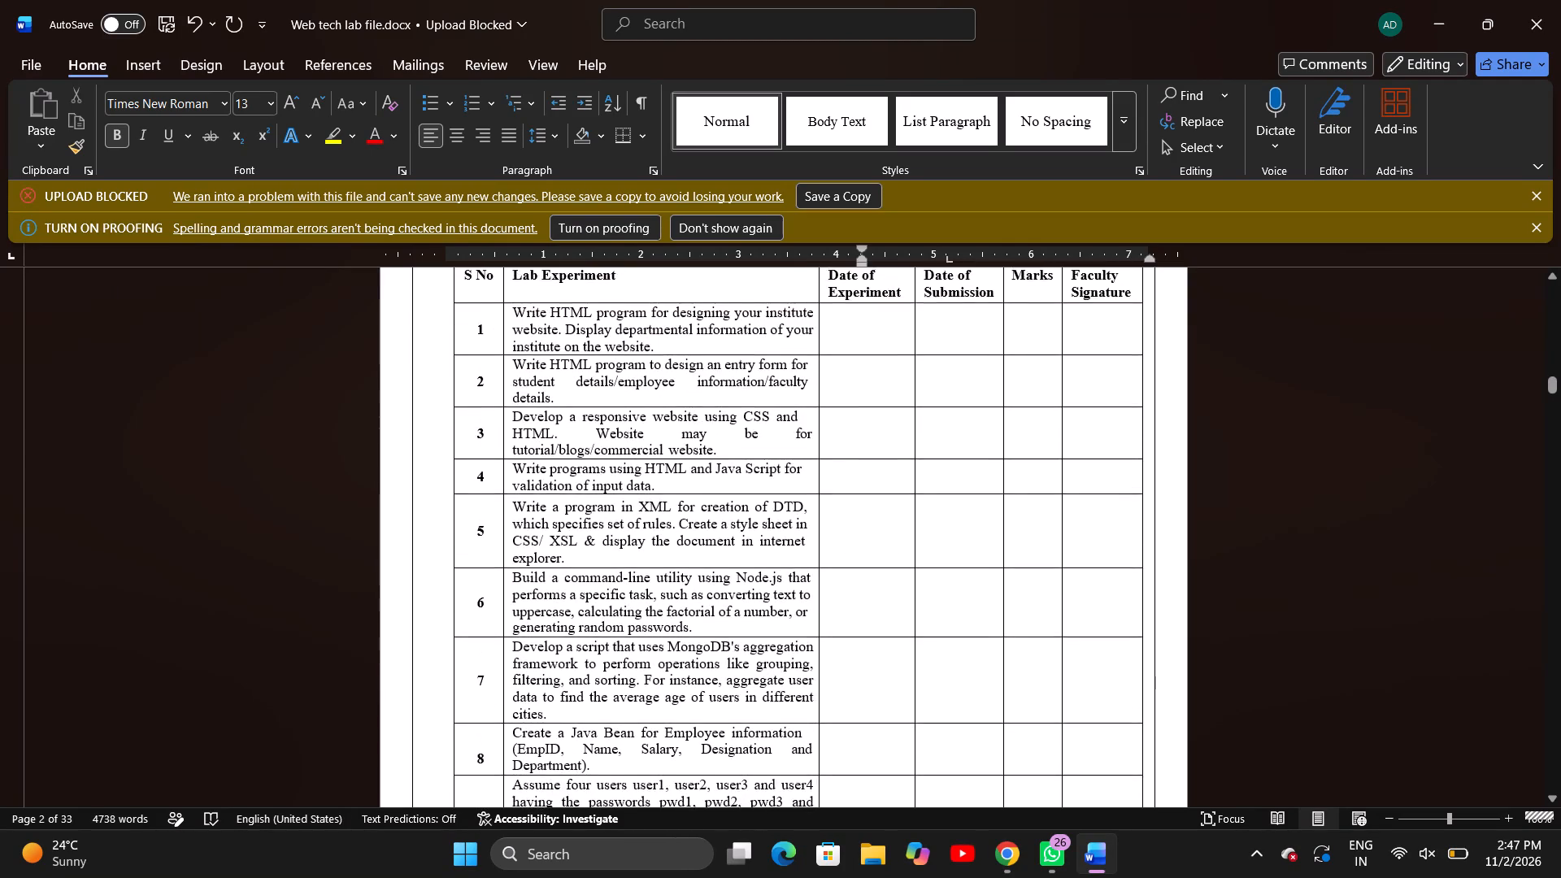
pyautogui.scroll(1, 973, 650)
# Examine the program code and output pages of Experiments 1 to 3.
pyautogui.scroll(-4, 973, 650)
pyautogui.scroll(1, 973, 650)
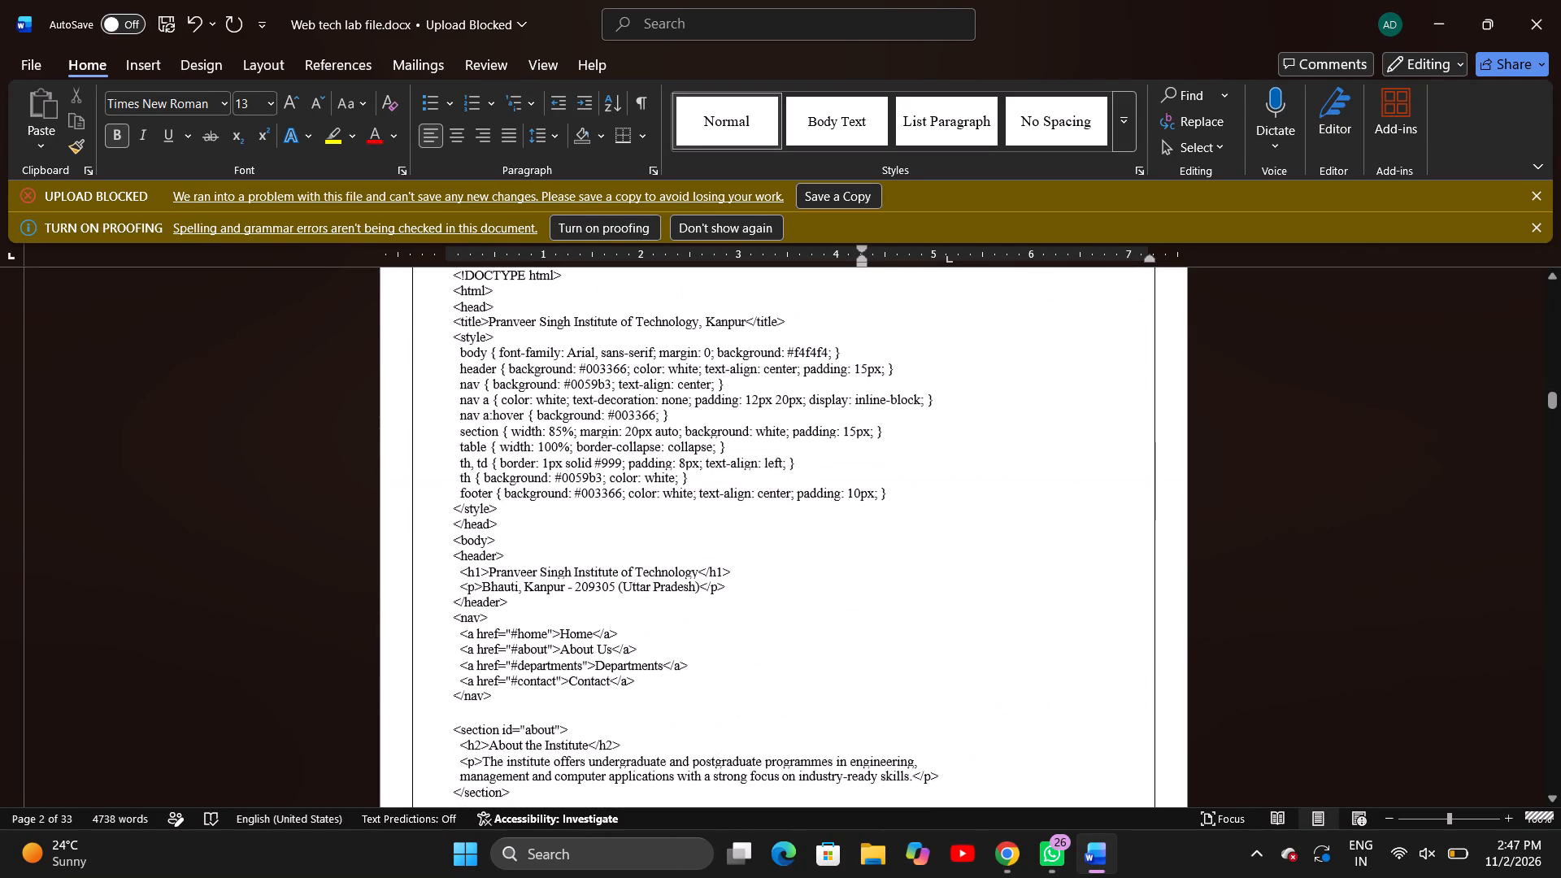
pyautogui.scroll(1, 973, 650)
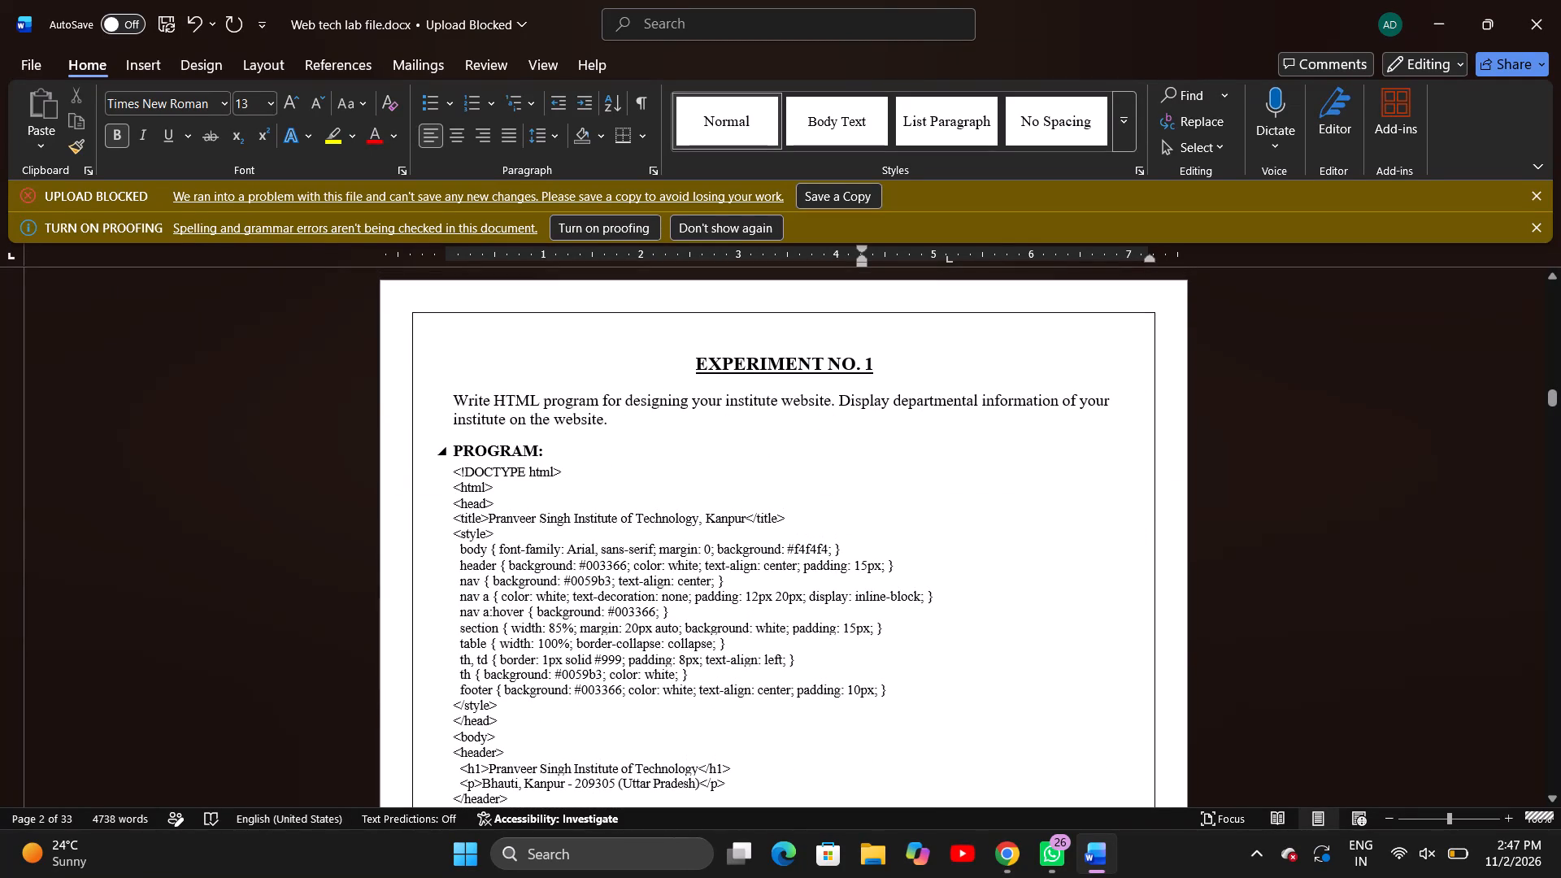
pyautogui.scroll(-1, 634, 438)
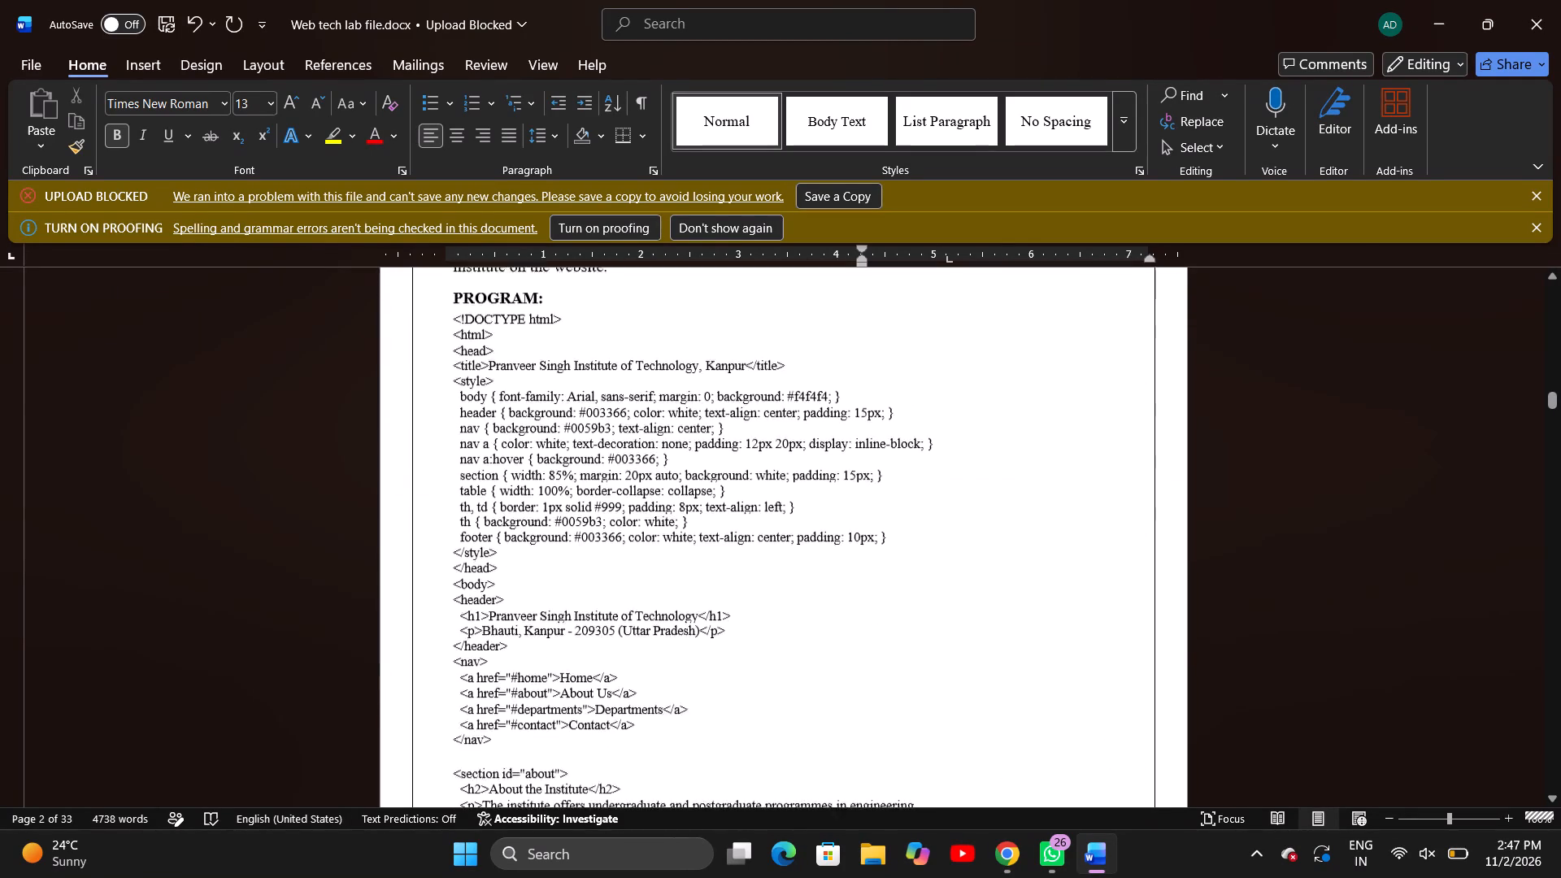
pyautogui.scroll(-2, 634, 438)
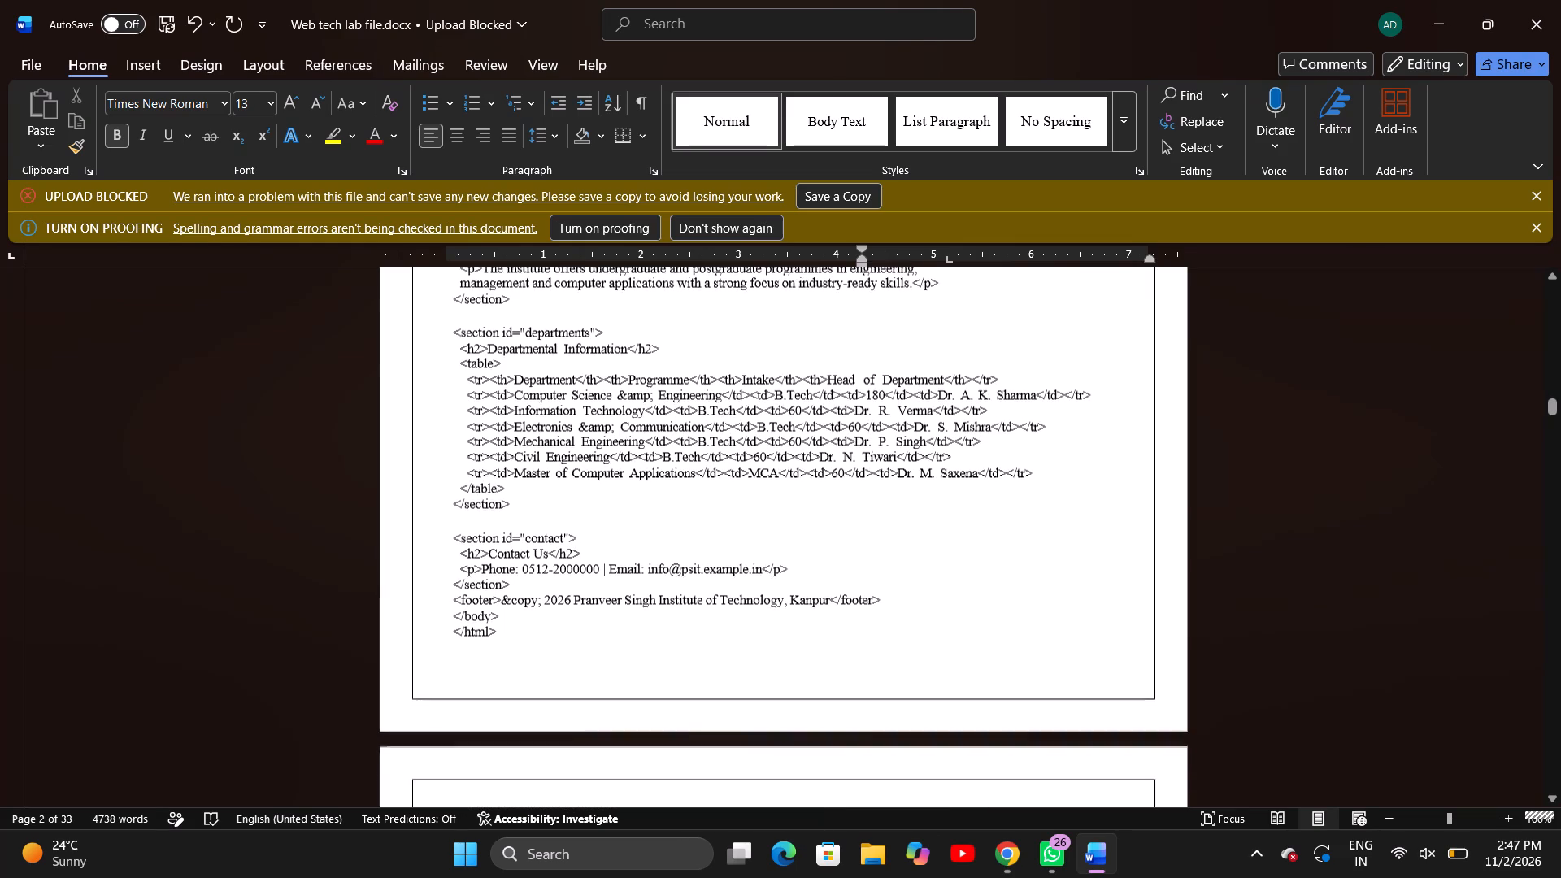
pyautogui.scroll(-1, 634, 438)
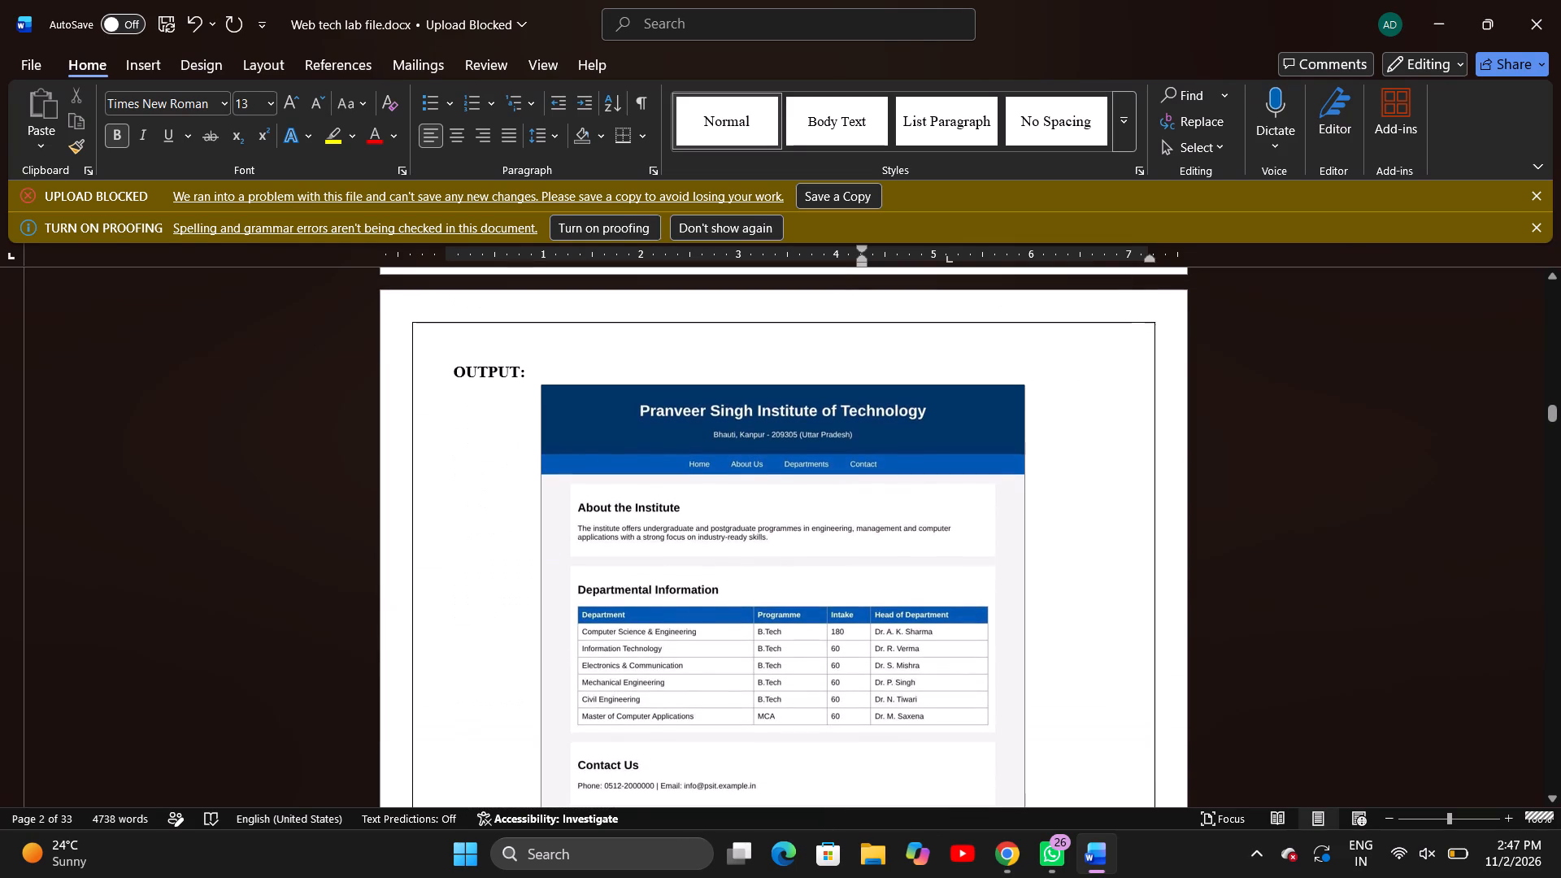
pyautogui.scroll(-3, 634, 438)
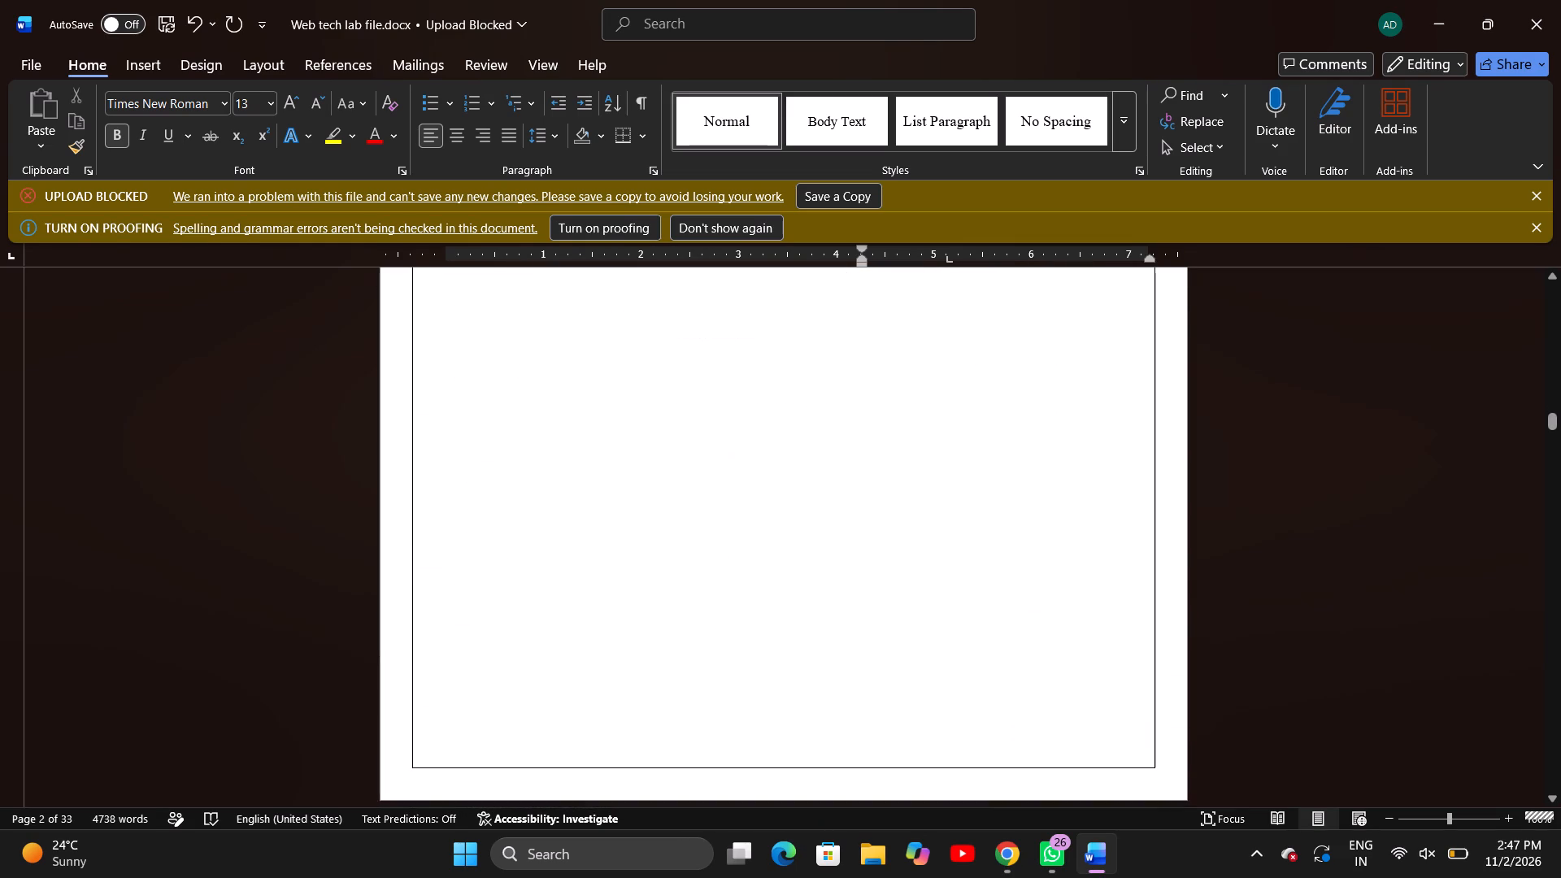
pyautogui.scroll(-2, 634, 438)
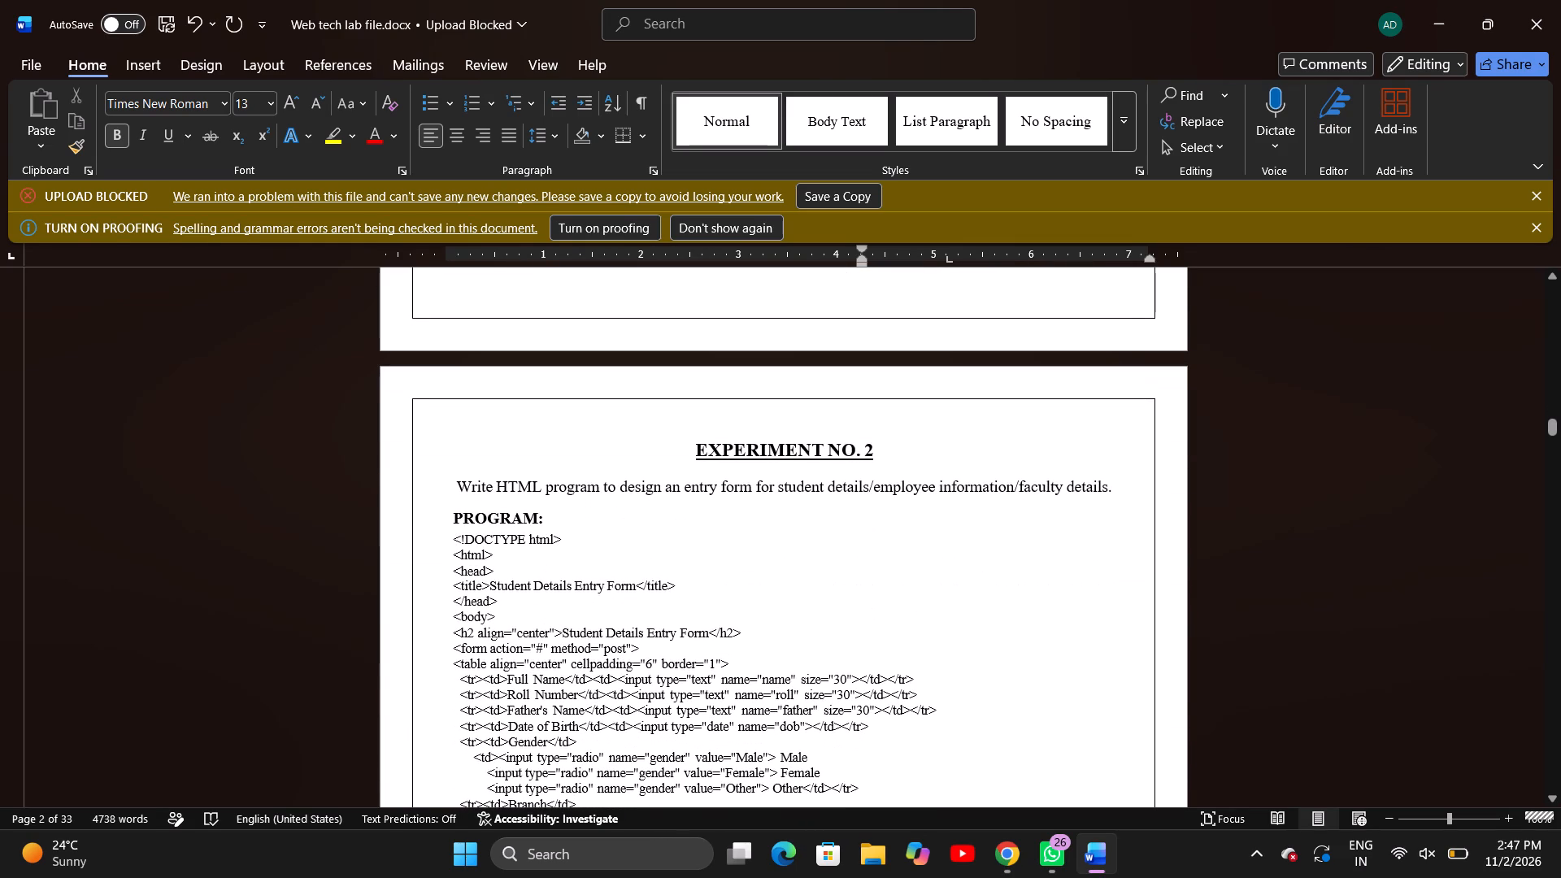
pyautogui.scroll(-1, 634, 438)
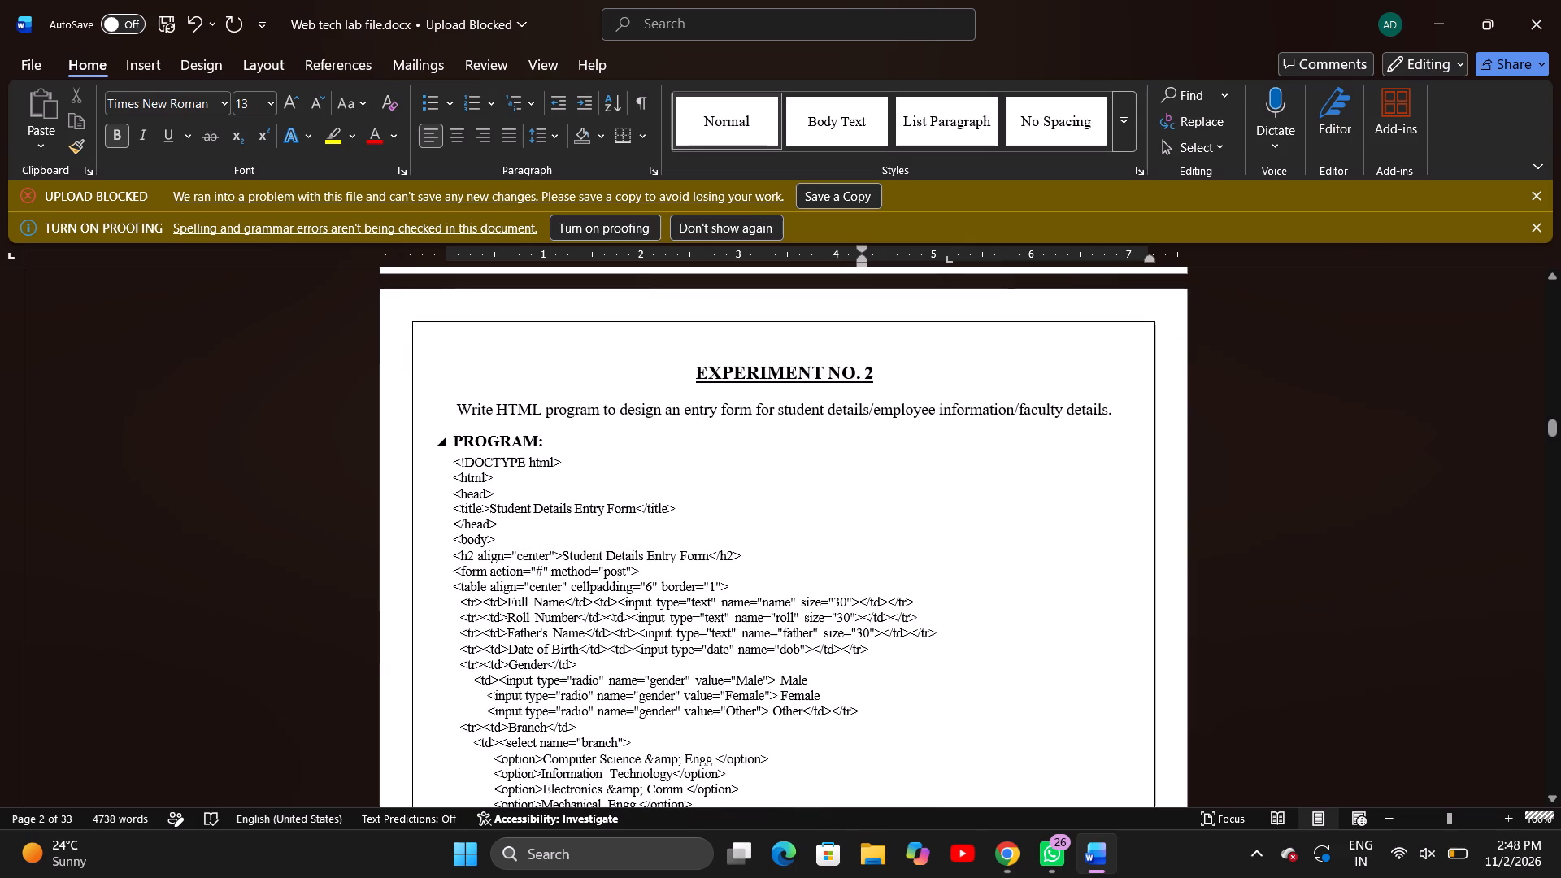
pyautogui.scroll(-3, 634, 438)
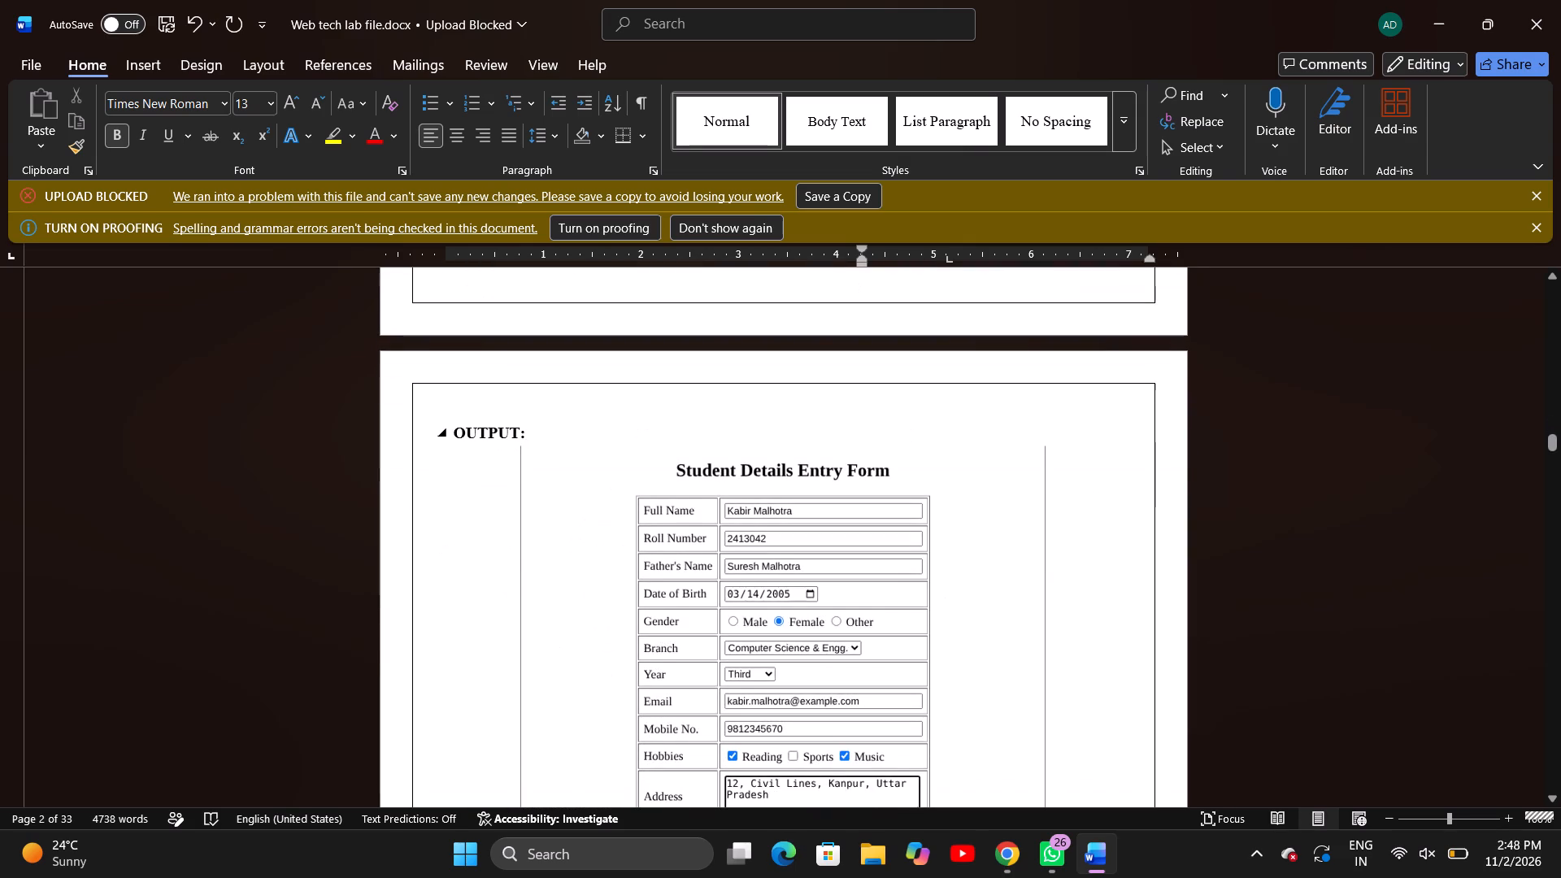
pyautogui.scroll(-5, 634, 438)
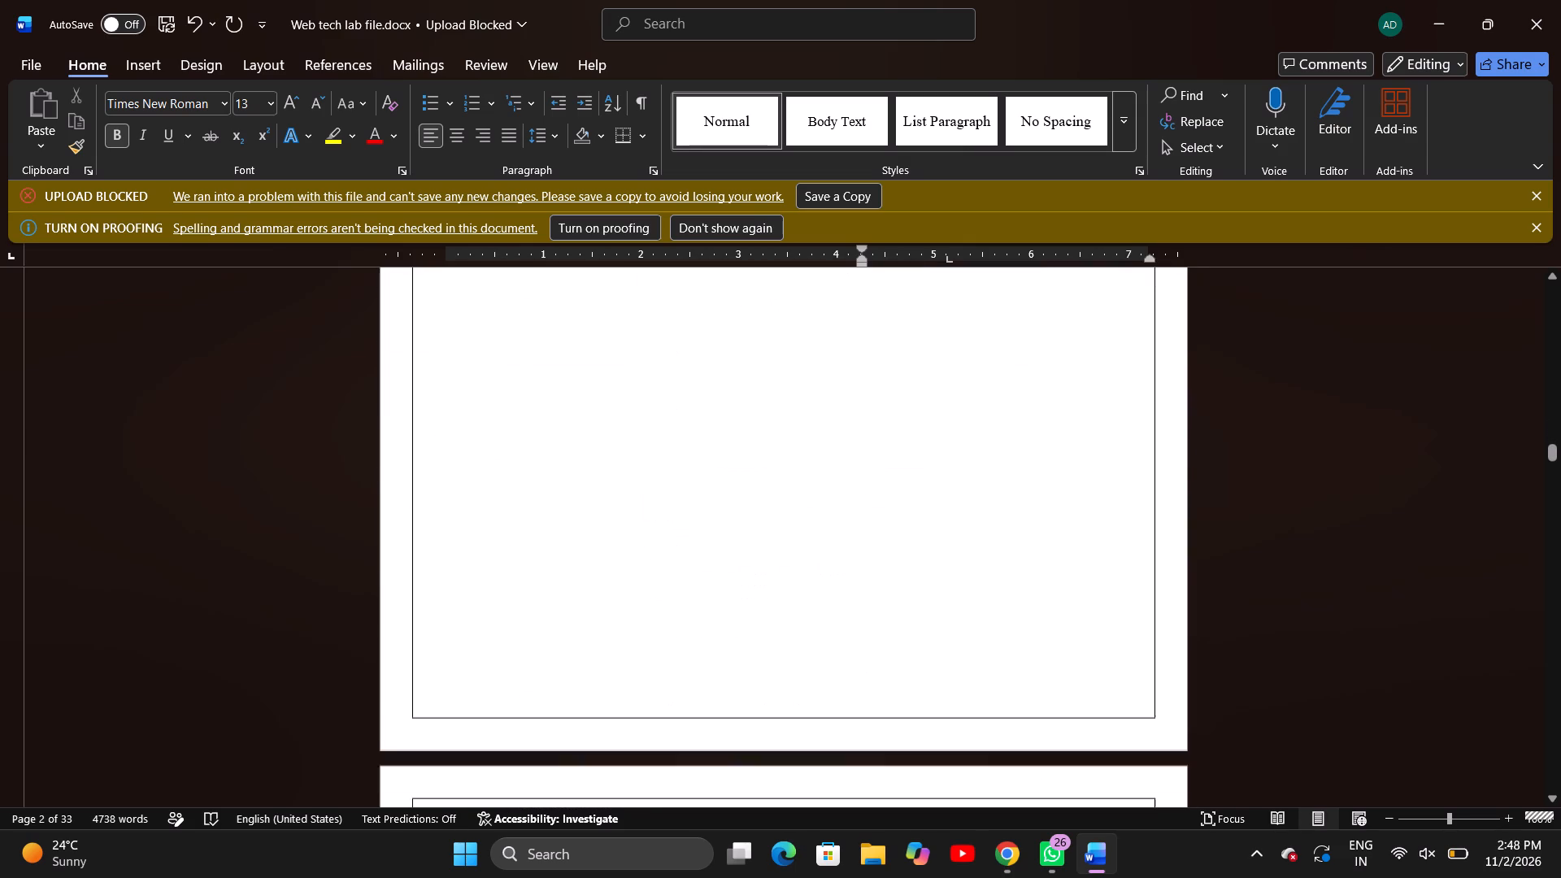
pyautogui.scroll(-5, 634, 438)
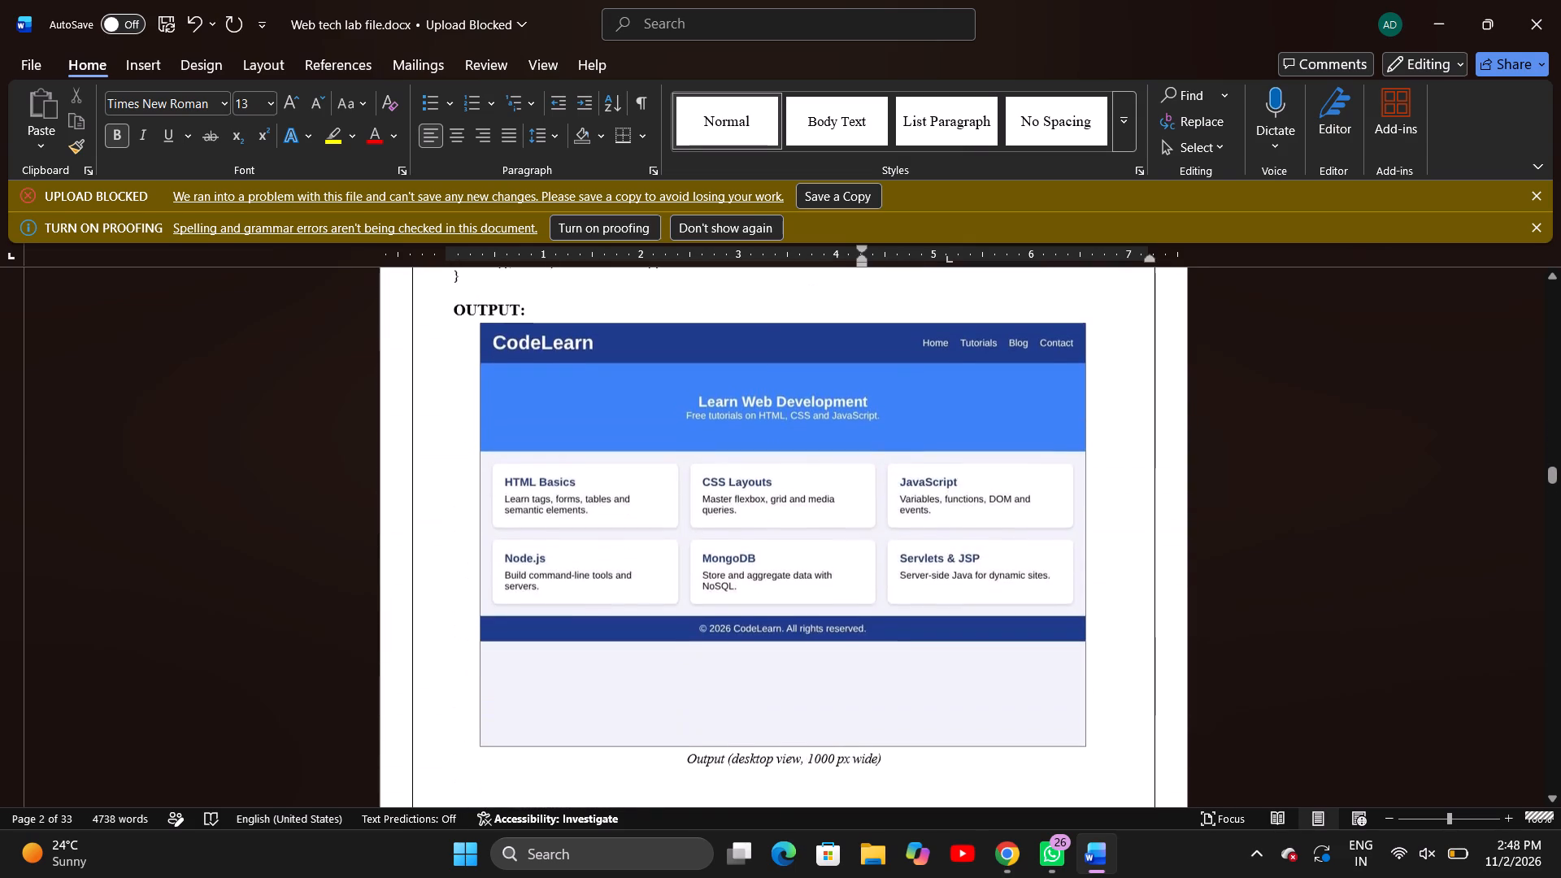
pyautogui.scroll(-1, 634, 438)
pyautogui.scroll(4, 634, 438)
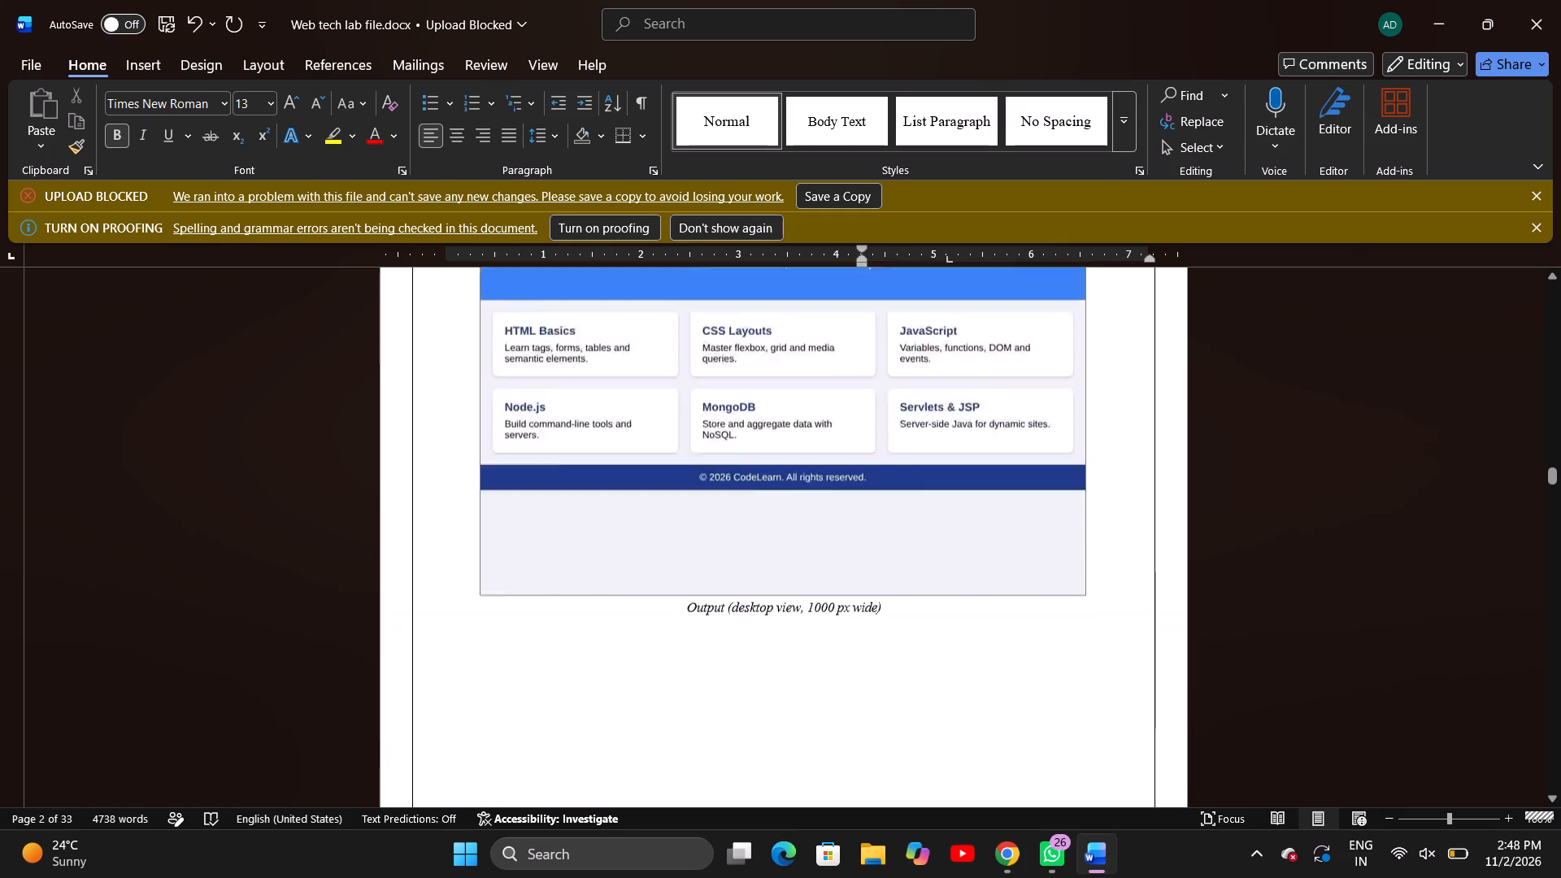
pyautogui.scroll(-1, 634, 438)
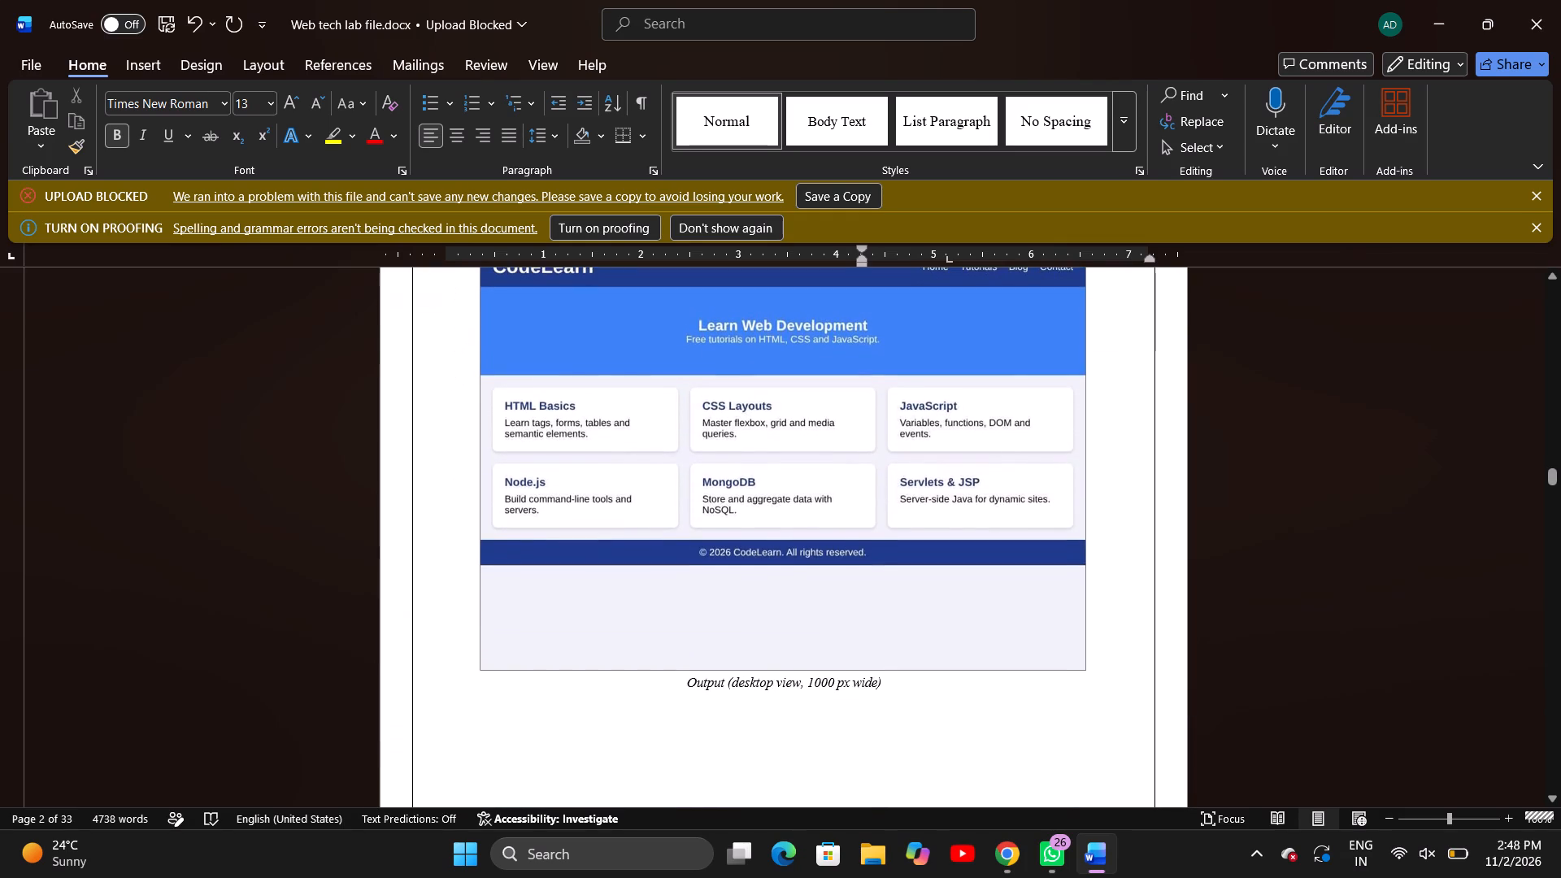
# Examine the program code and output pages of Experiments 4 to 7.
pyautogui.scroll(-4, 634, 438)
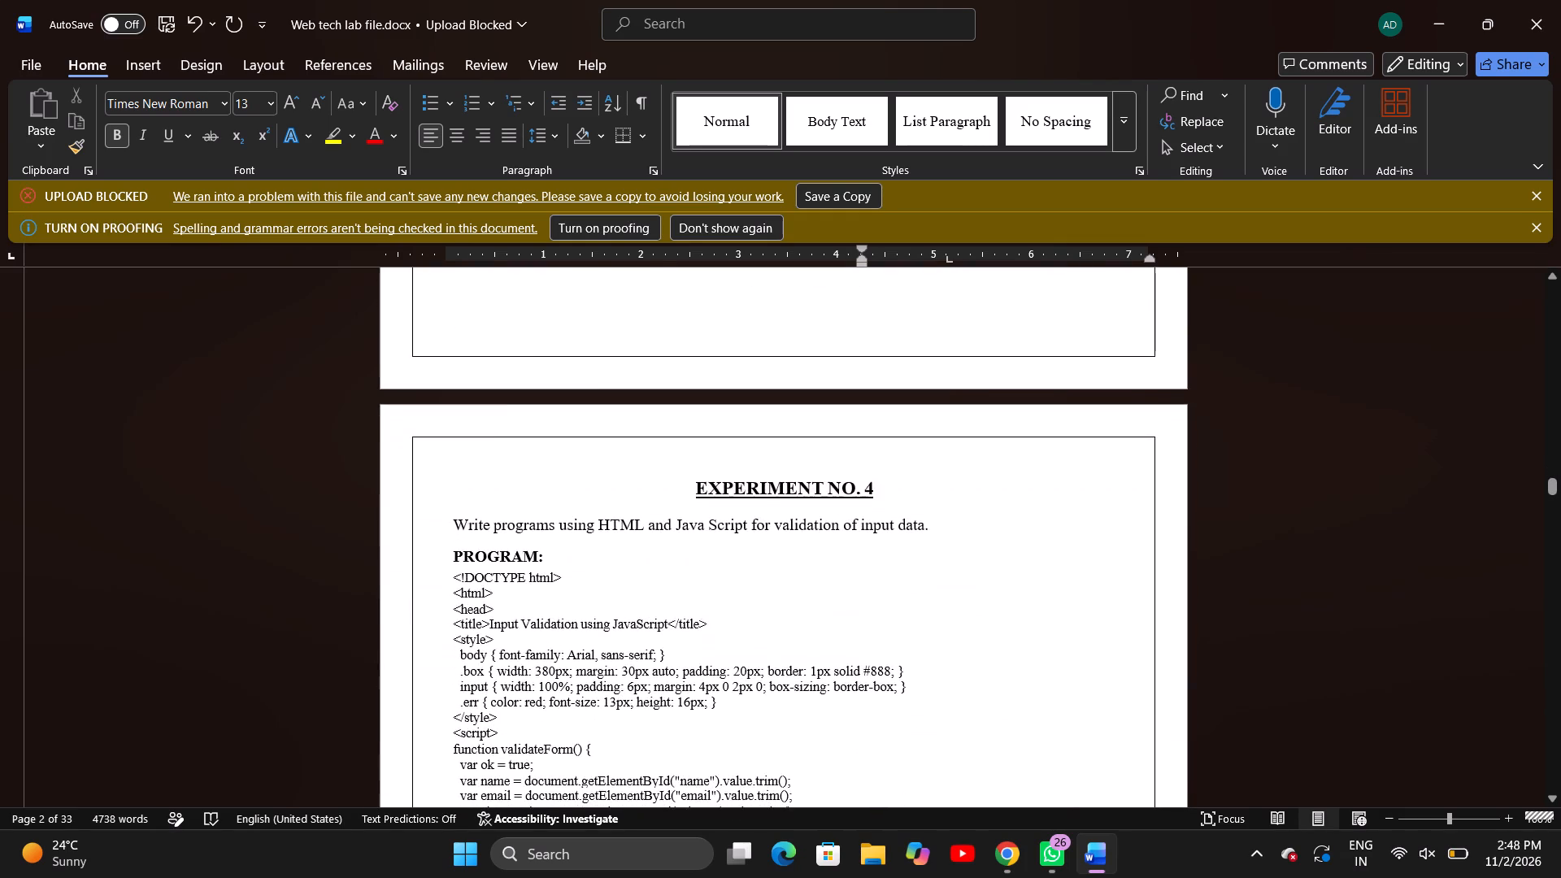
pyautogui.scroll(-4, 634, 438)
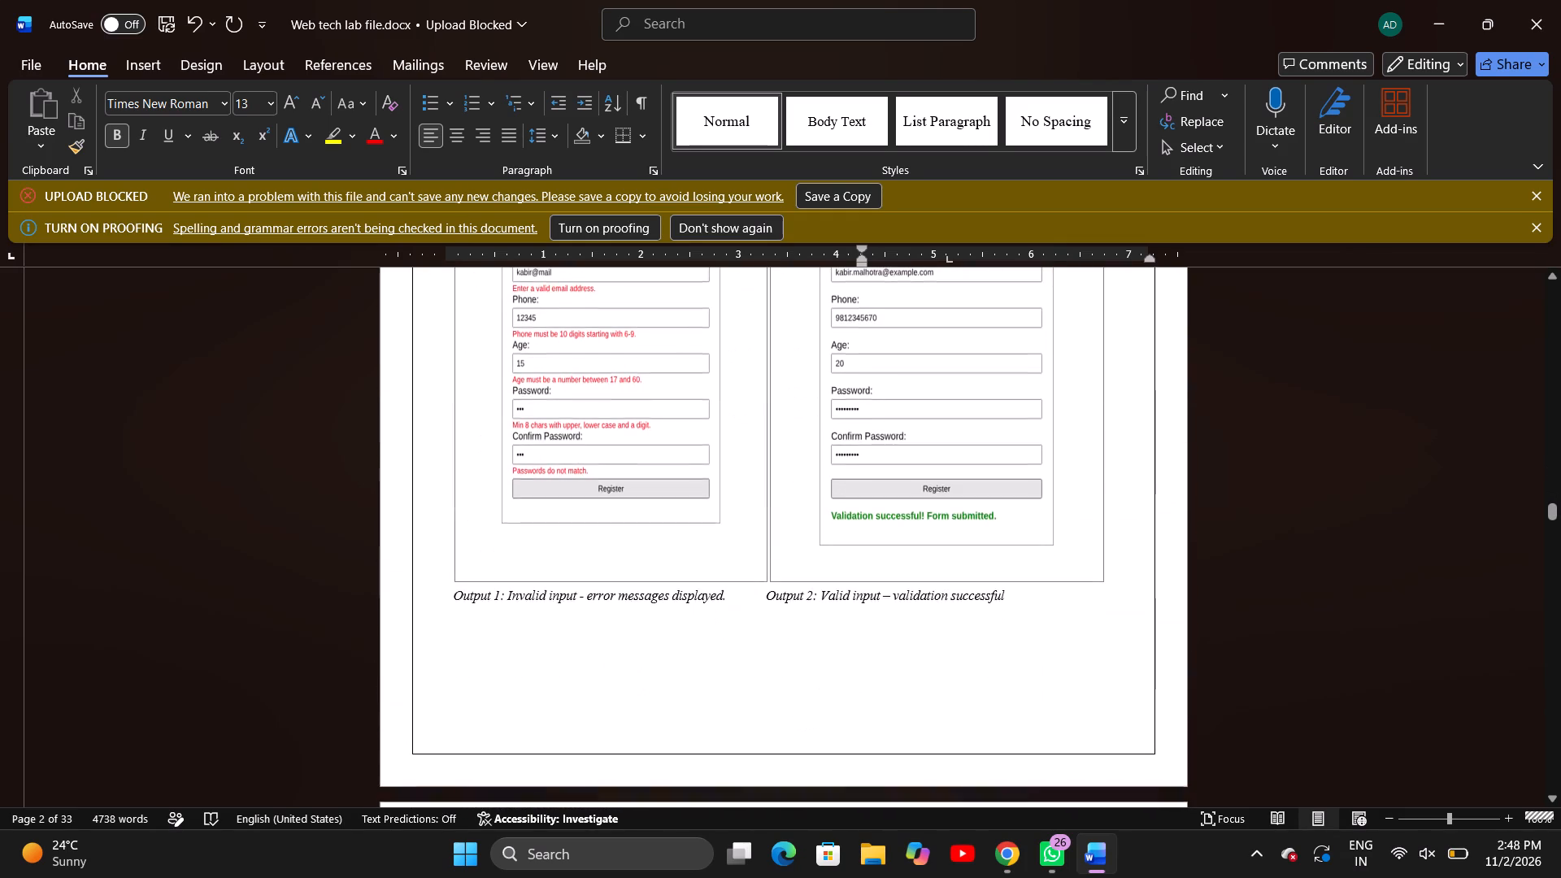
pyautogui.scroll(-4, 634, 438)
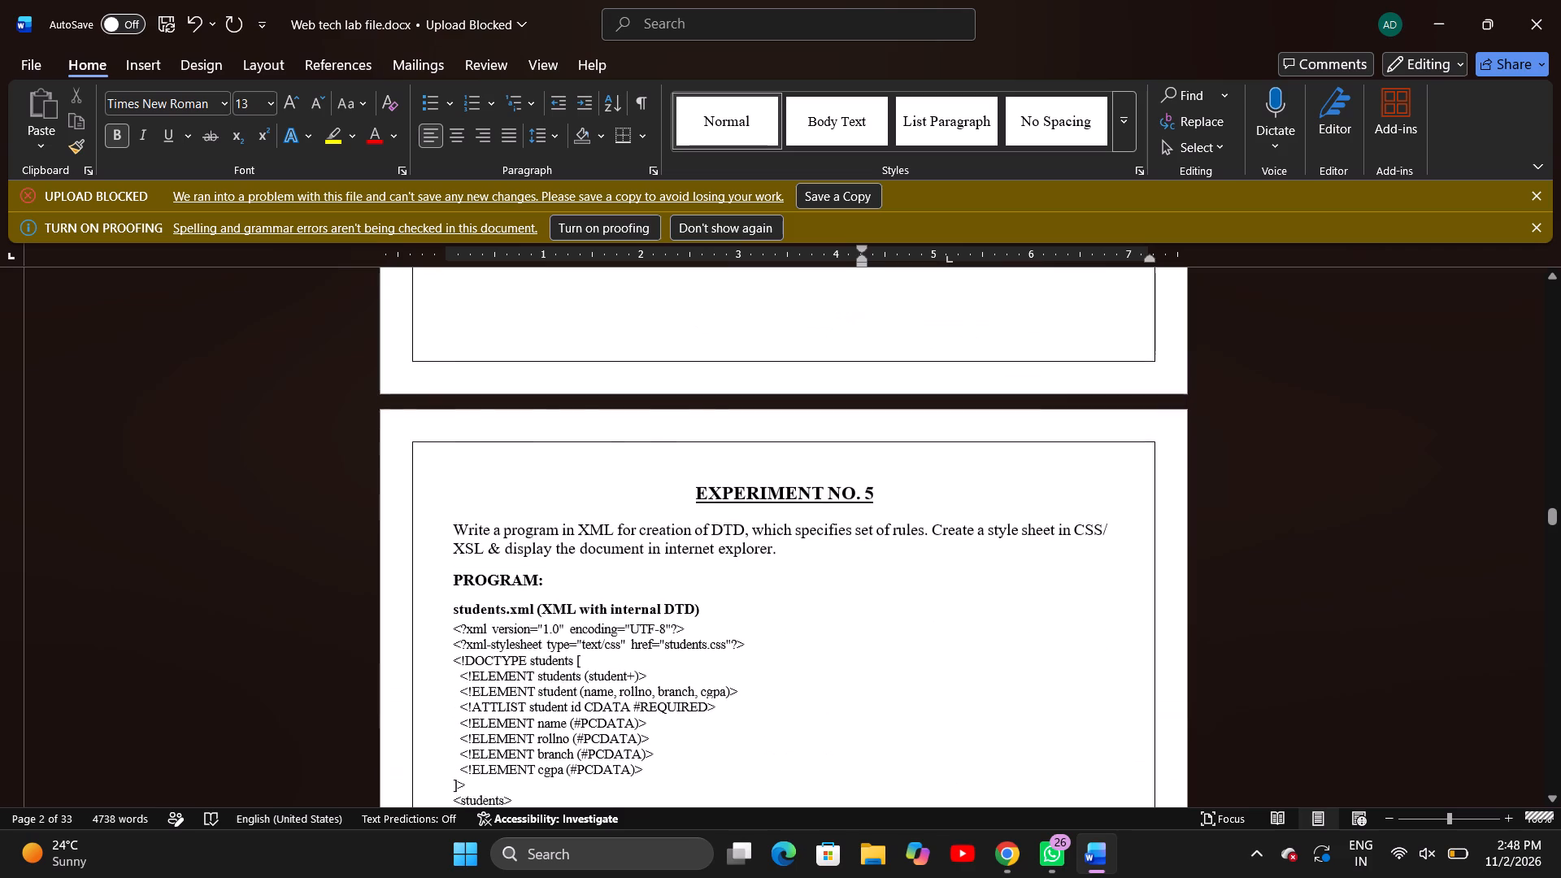
pyautogui.scroll(-4, 634, 438)
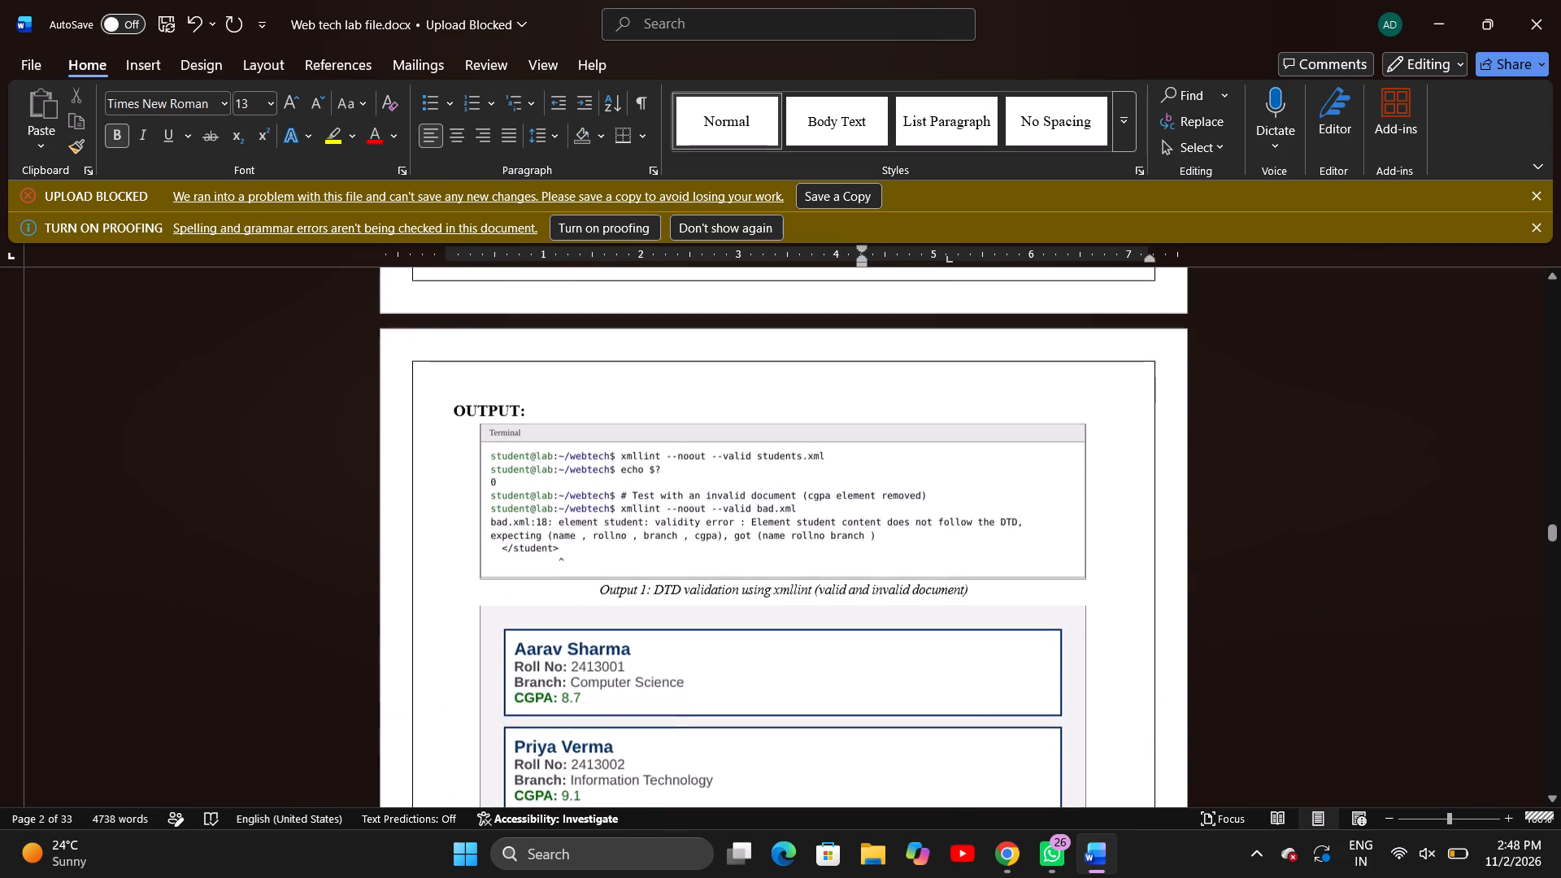
pyautogui.scroll(-4, 634, 438)
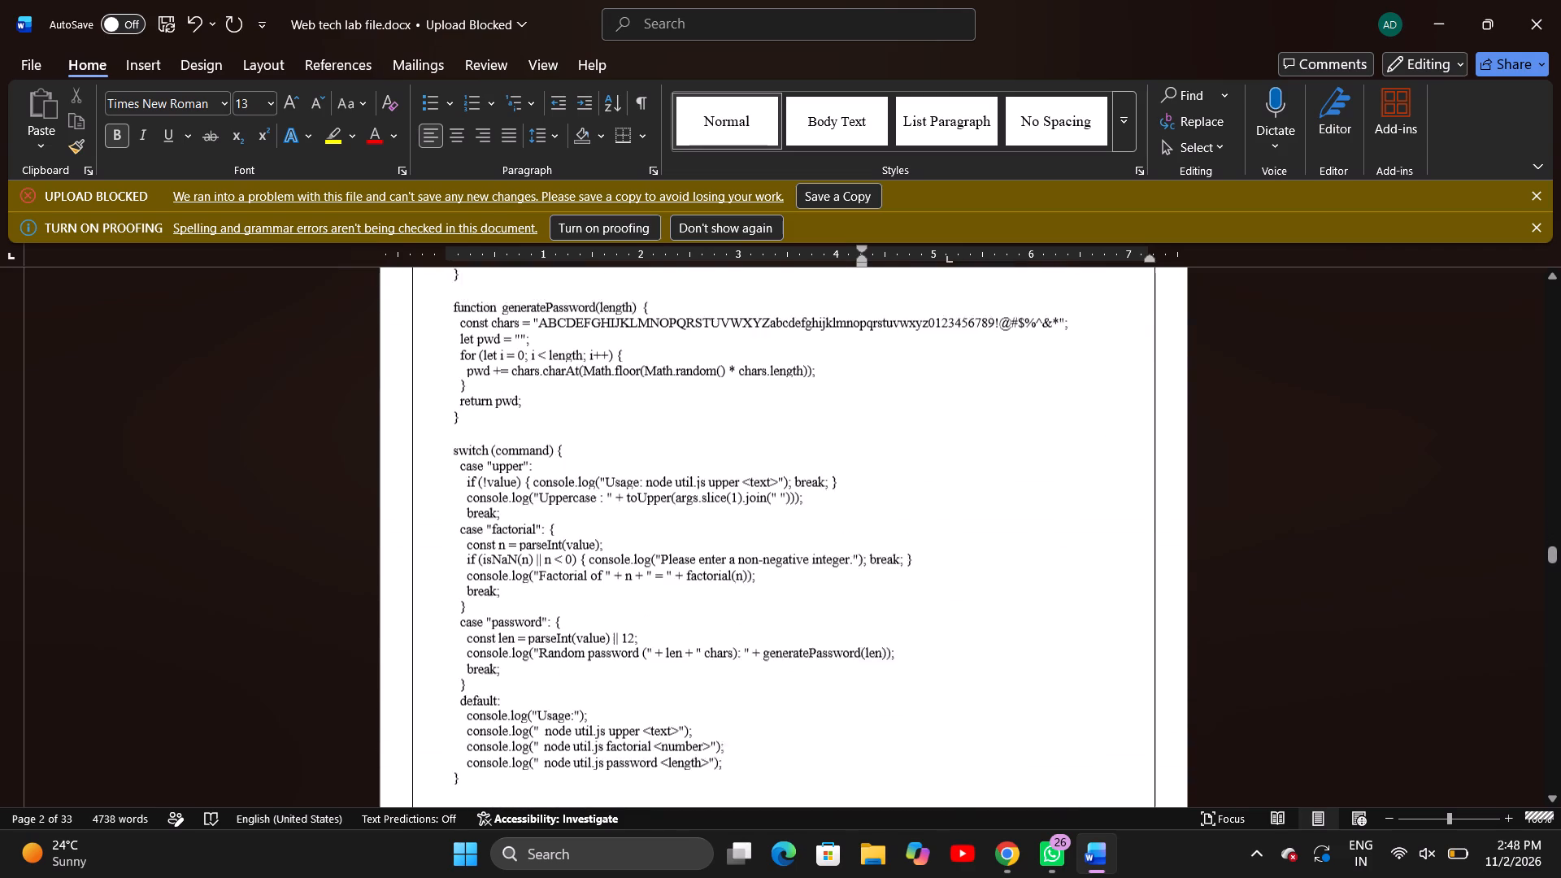
pyautogui.scroll(2, 634, 438)
pyautogui.scroll(-2, 634, 438)
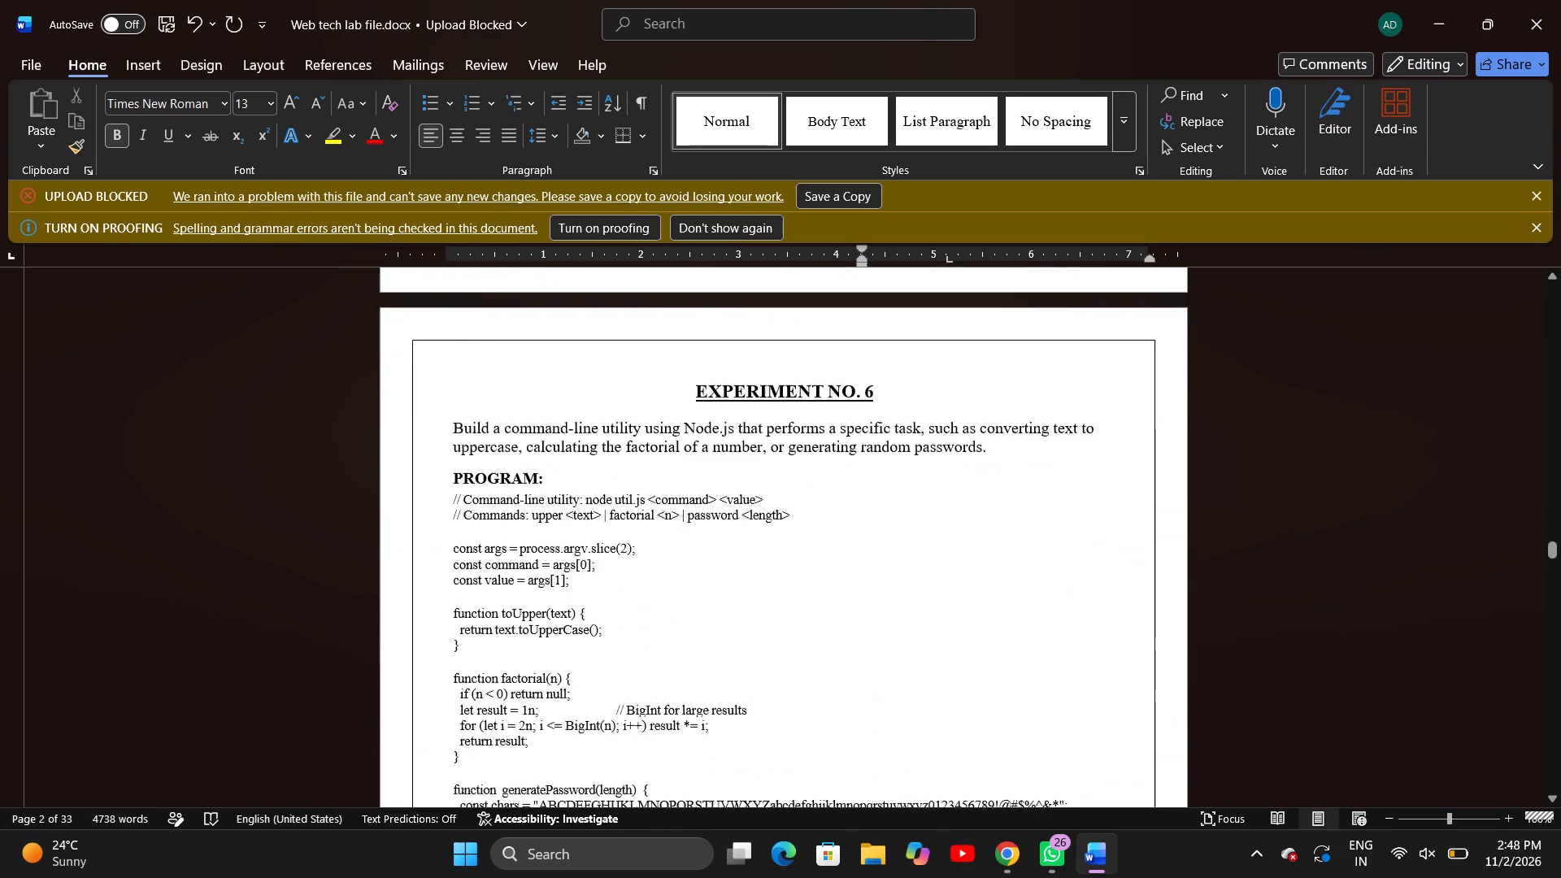
pyautogui.scroll(-5, 634, 438)
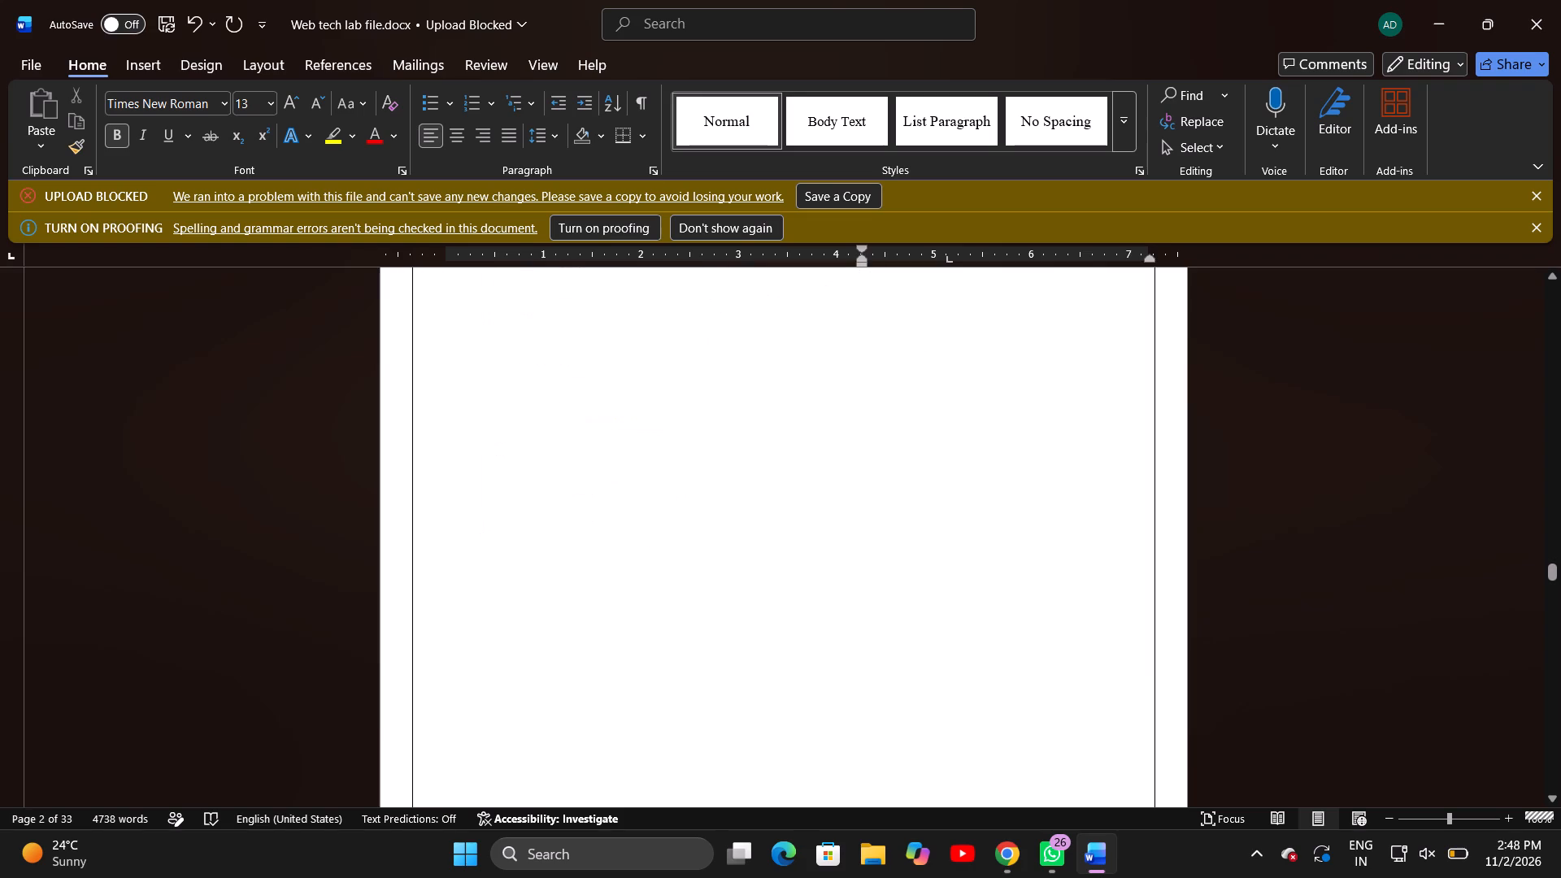
pyautogui.scroll(-6, 634, 438)
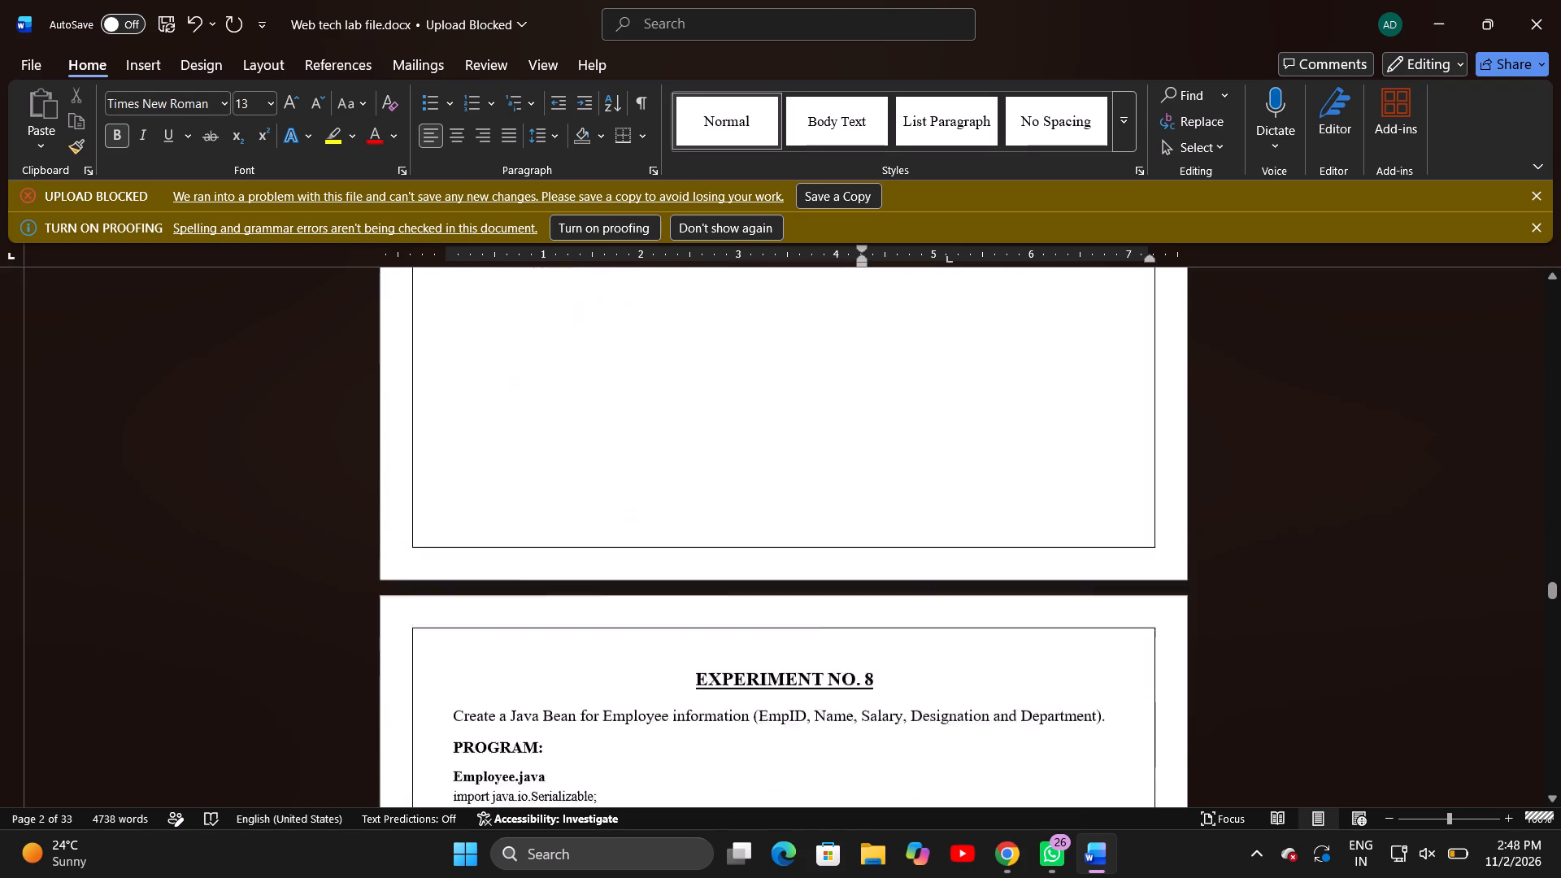
# Examine the pages of Experiments 8 to 12 through to the end of the document.
pyautogui.scroll(-4, 634, 438)
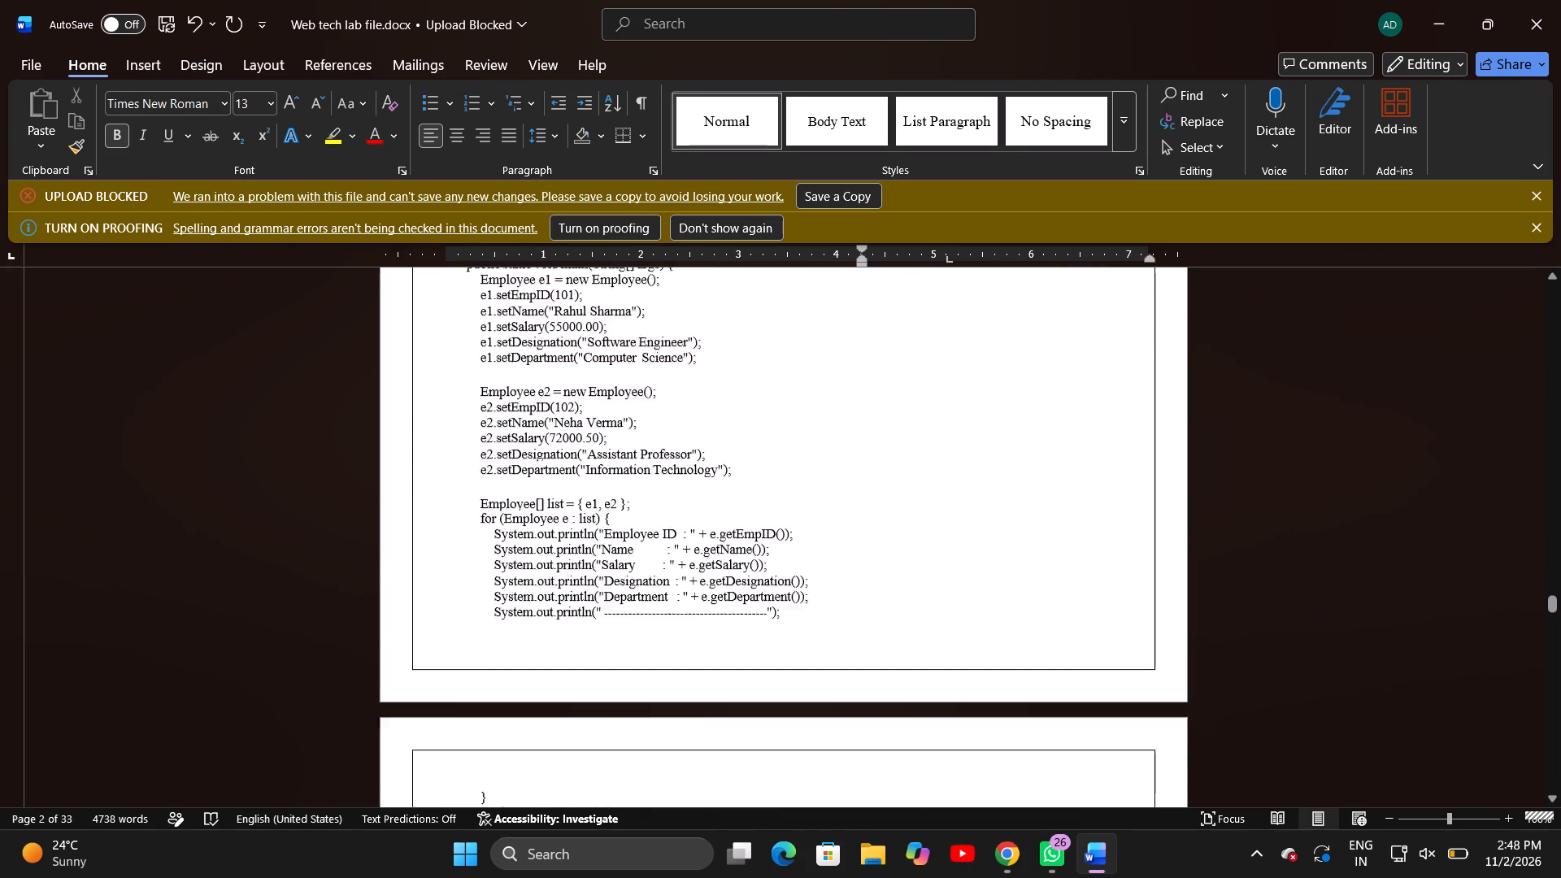
pyautogui.scroll(-5, 634, 438)
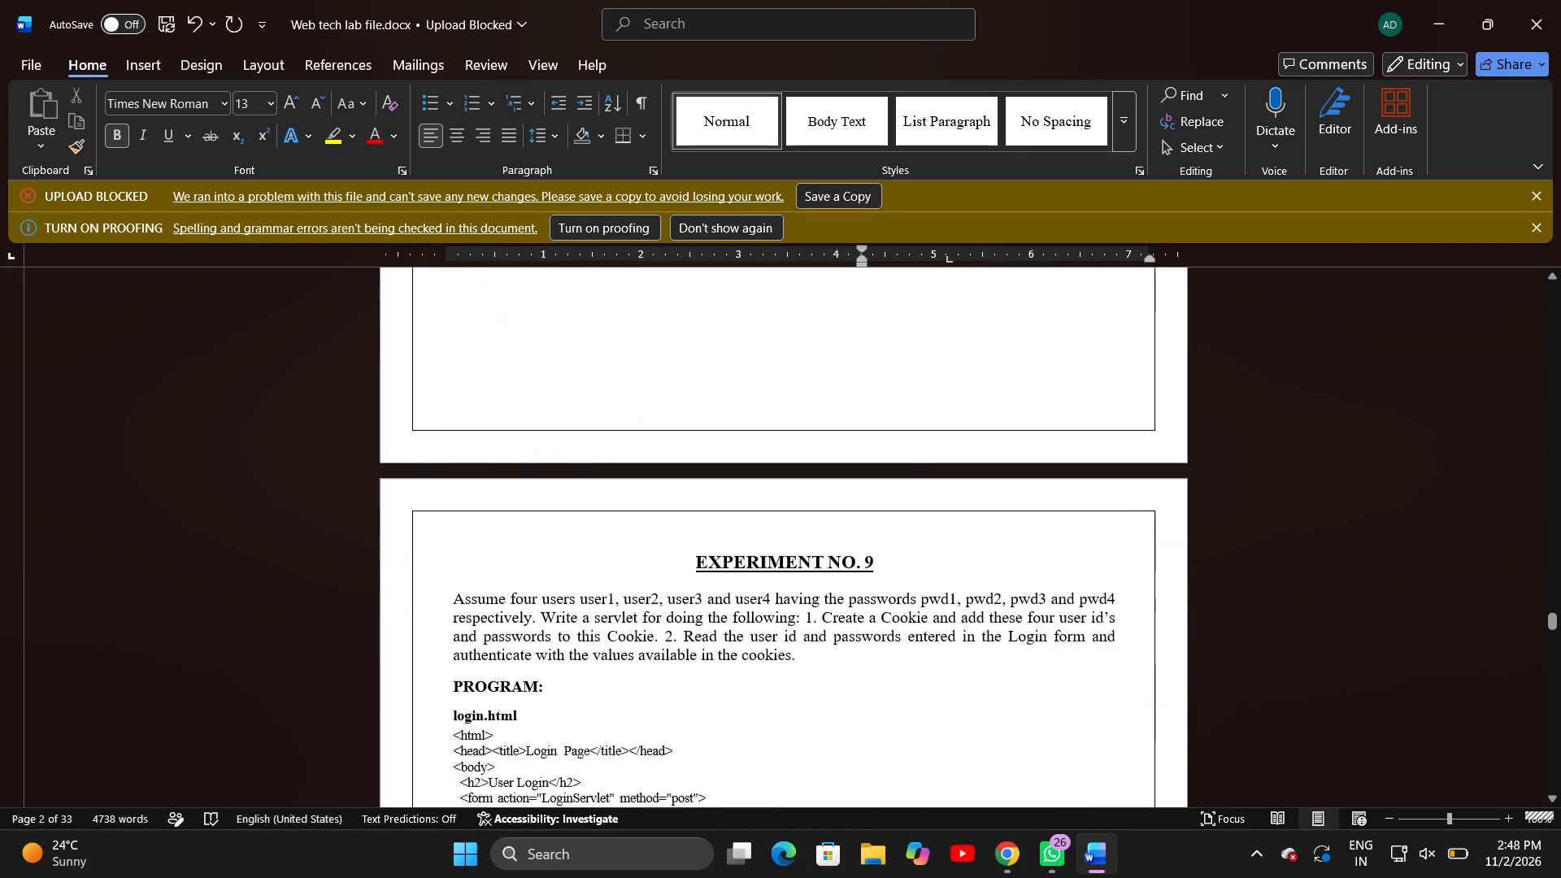
pyautogui.scroll(-7, 634, 438)
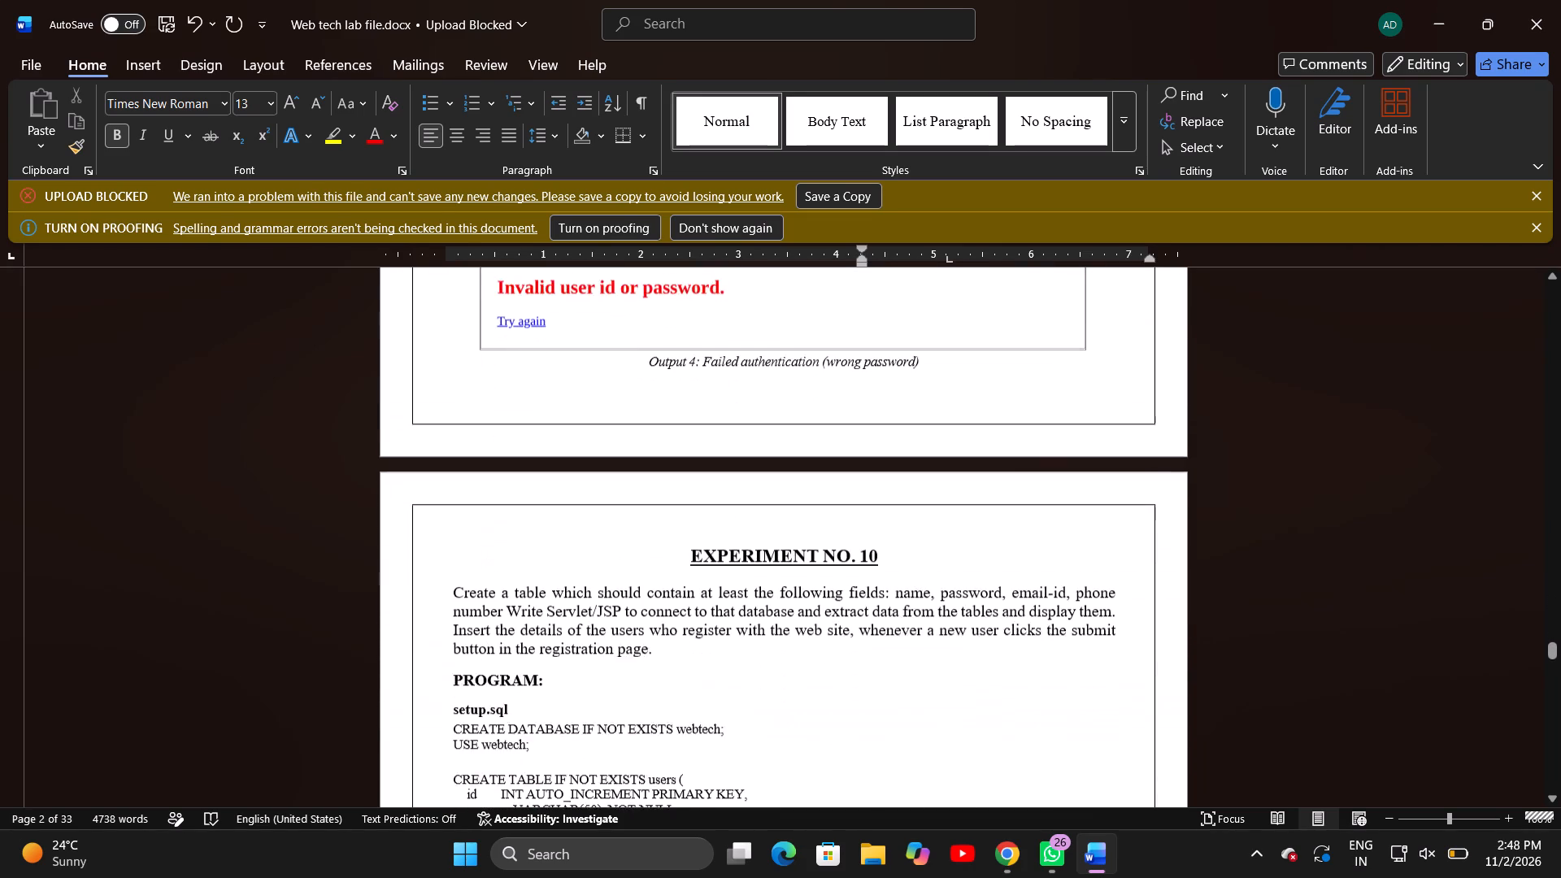
pyautogui.scroll(2, 634, 438)
pyautogui.scroll(-5, 634, 438)
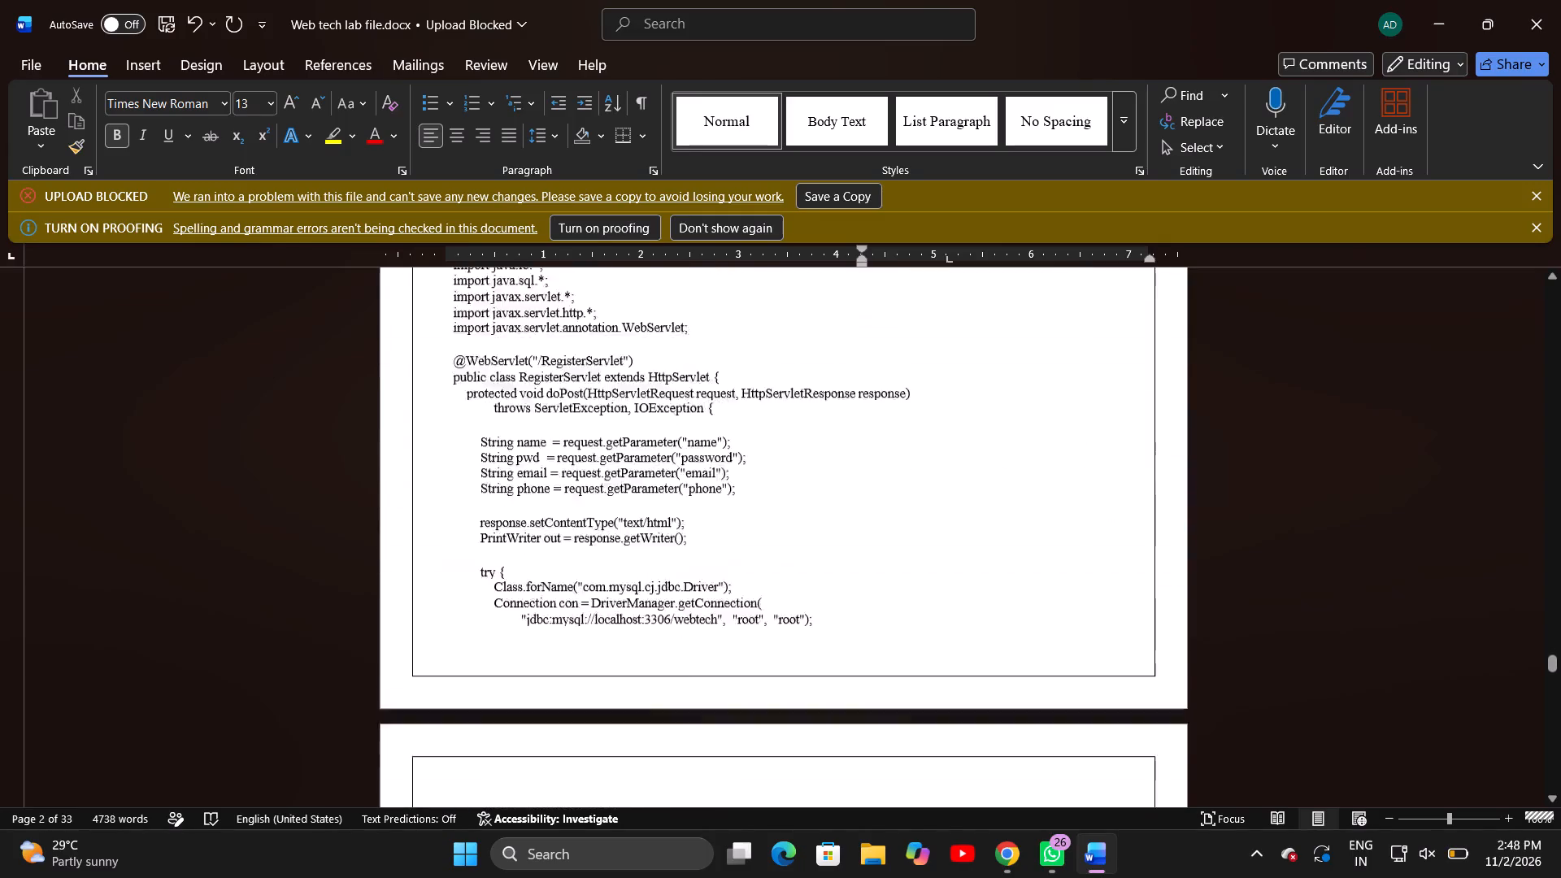
pyautogui.scroll(-8, 634, 438)
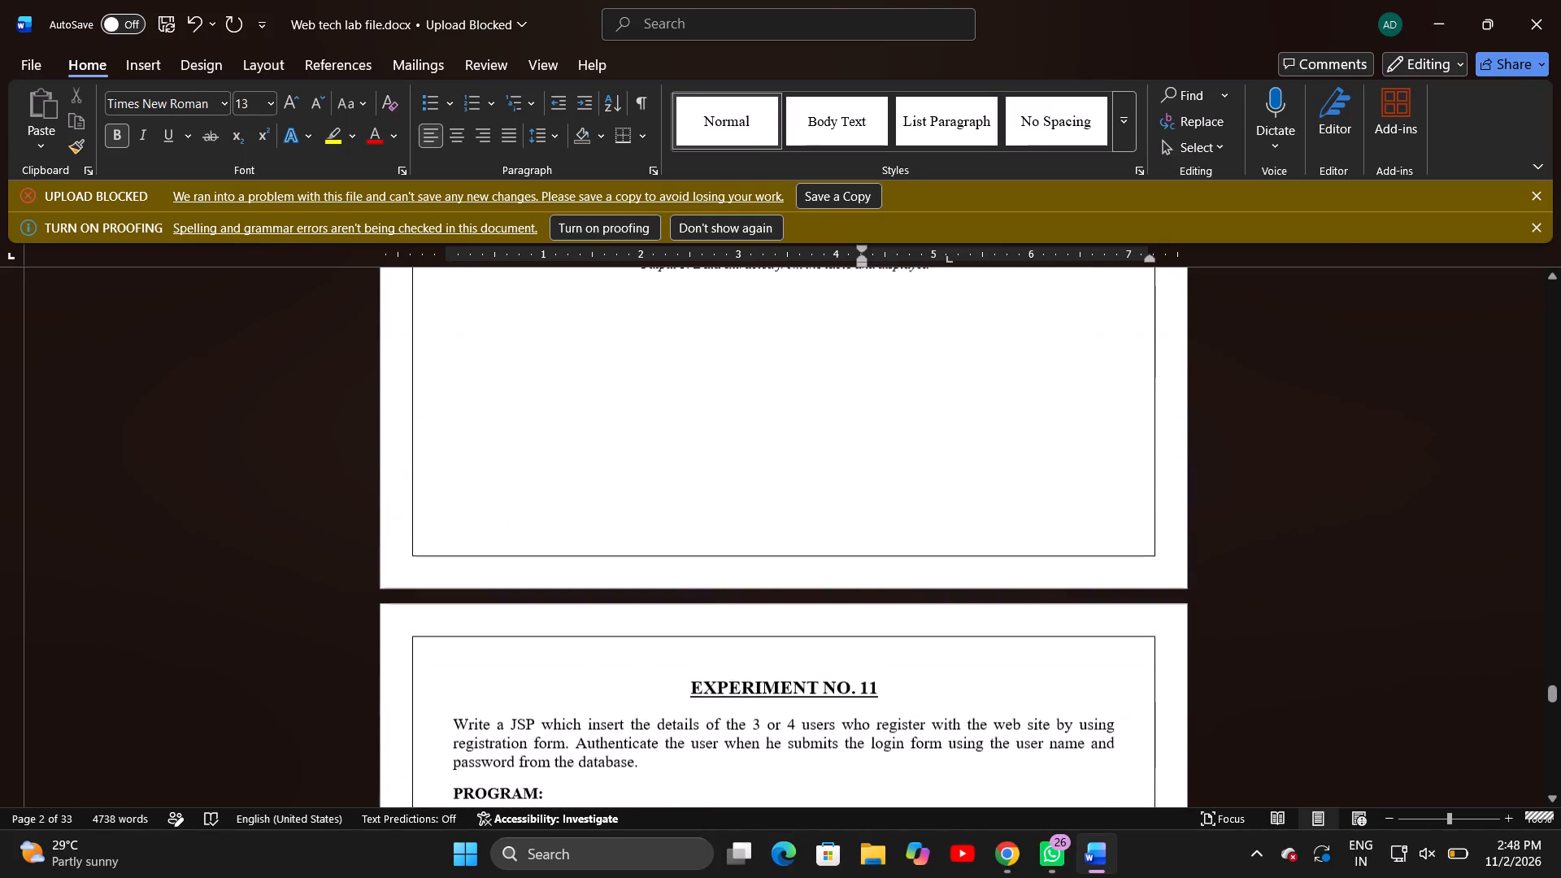
pyautogui.scroll(-11, 634, 438)
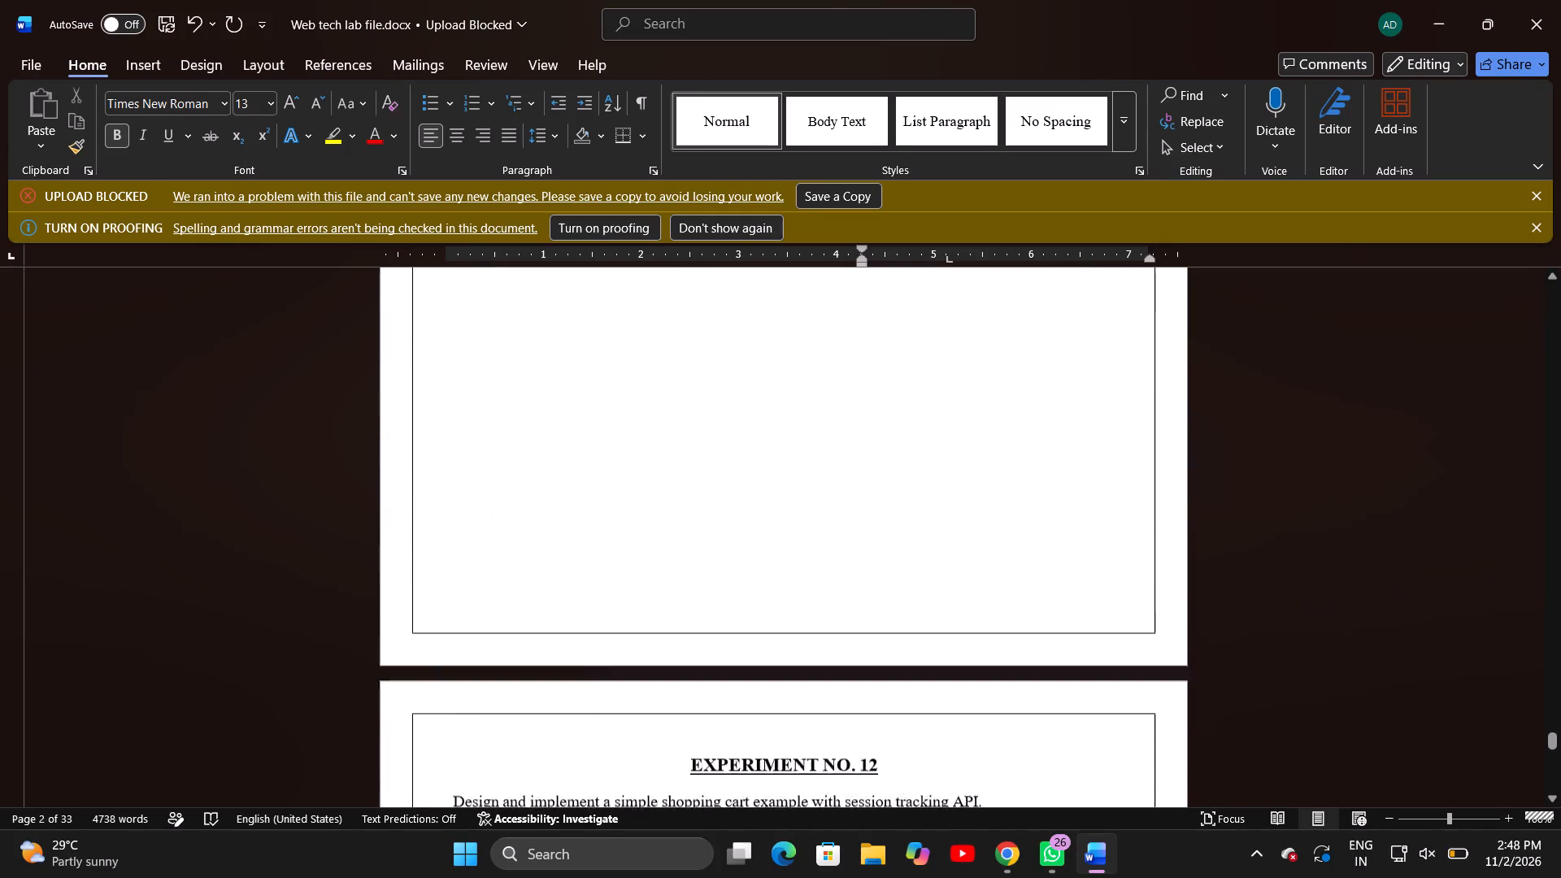
pyautogui.scroll(-8, 634, 438)
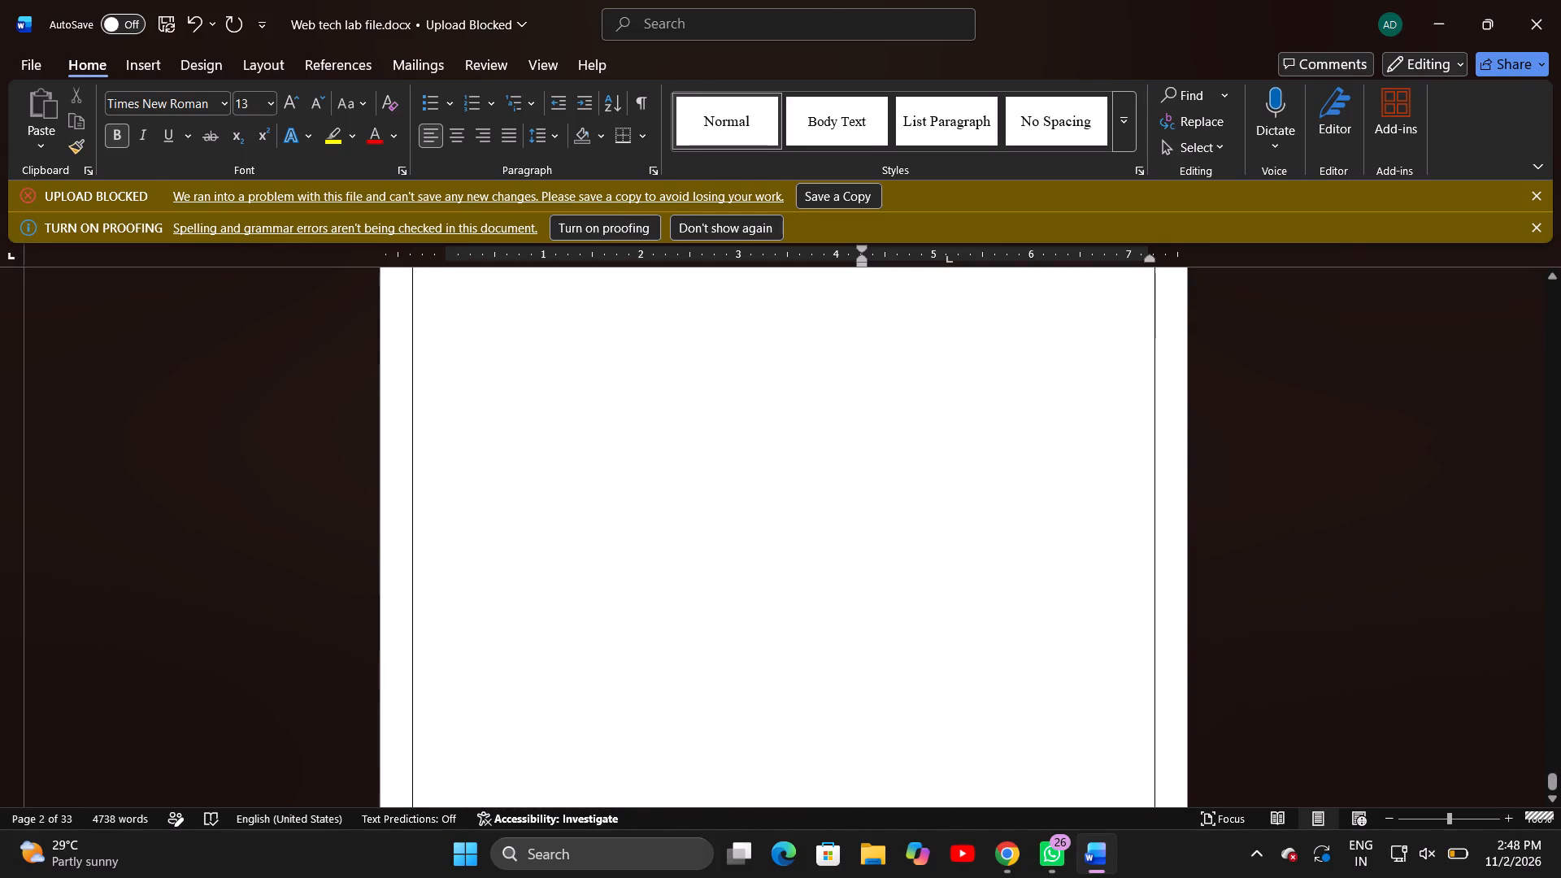
pyautogui.scroll(6, 634, 438)
pyautogui.scroll(-1, 634, 438)
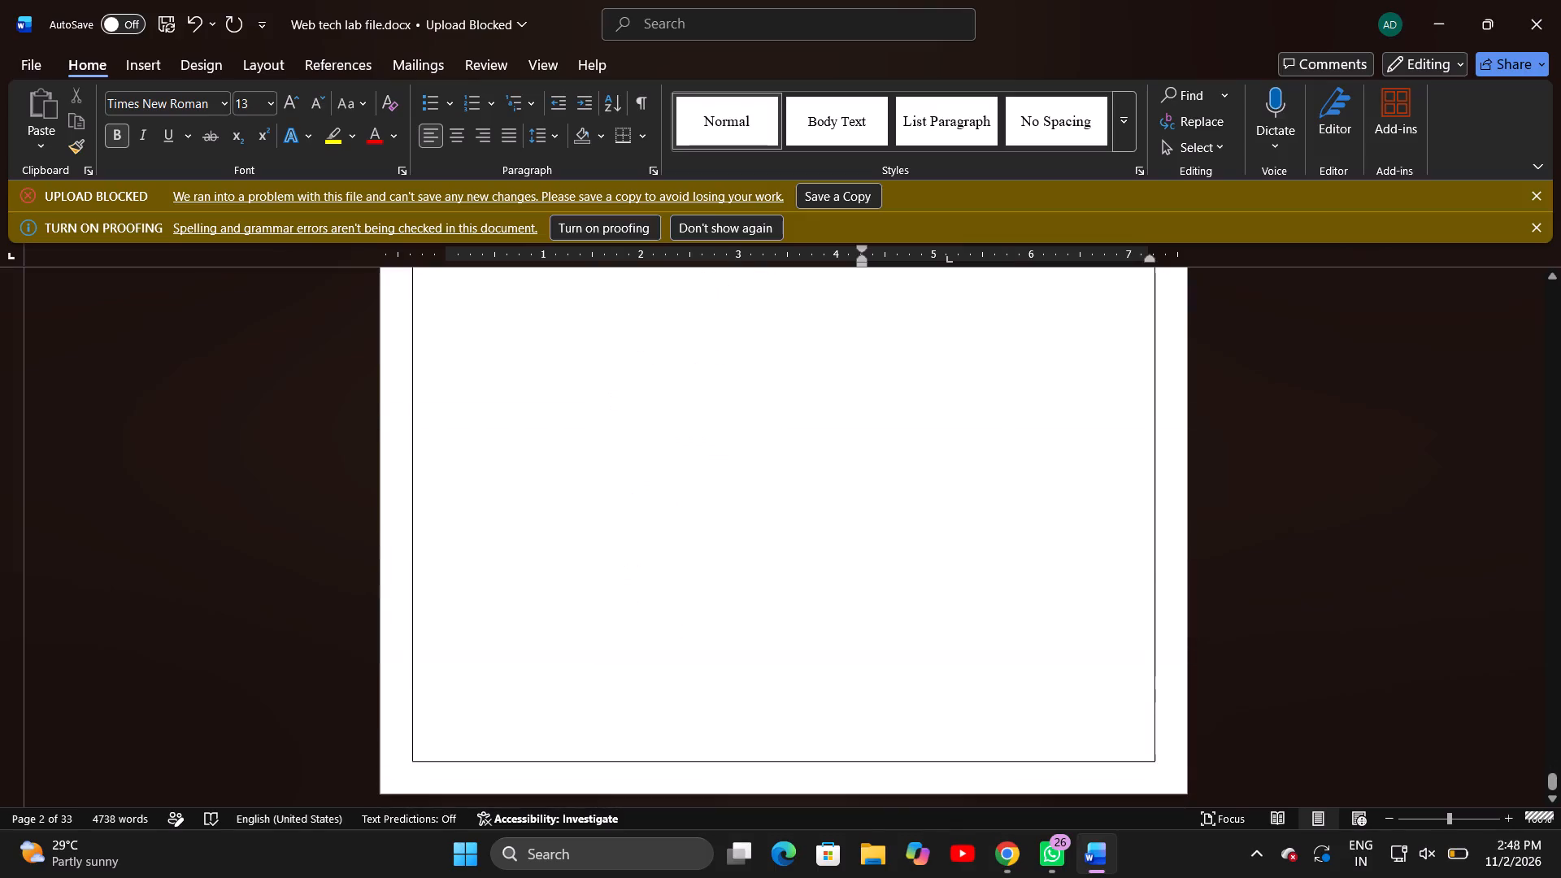
# Review Experiment 12's shopping cart code, its two output captures and the document's last page.
pyautogui.scroll(5, 634, 438)
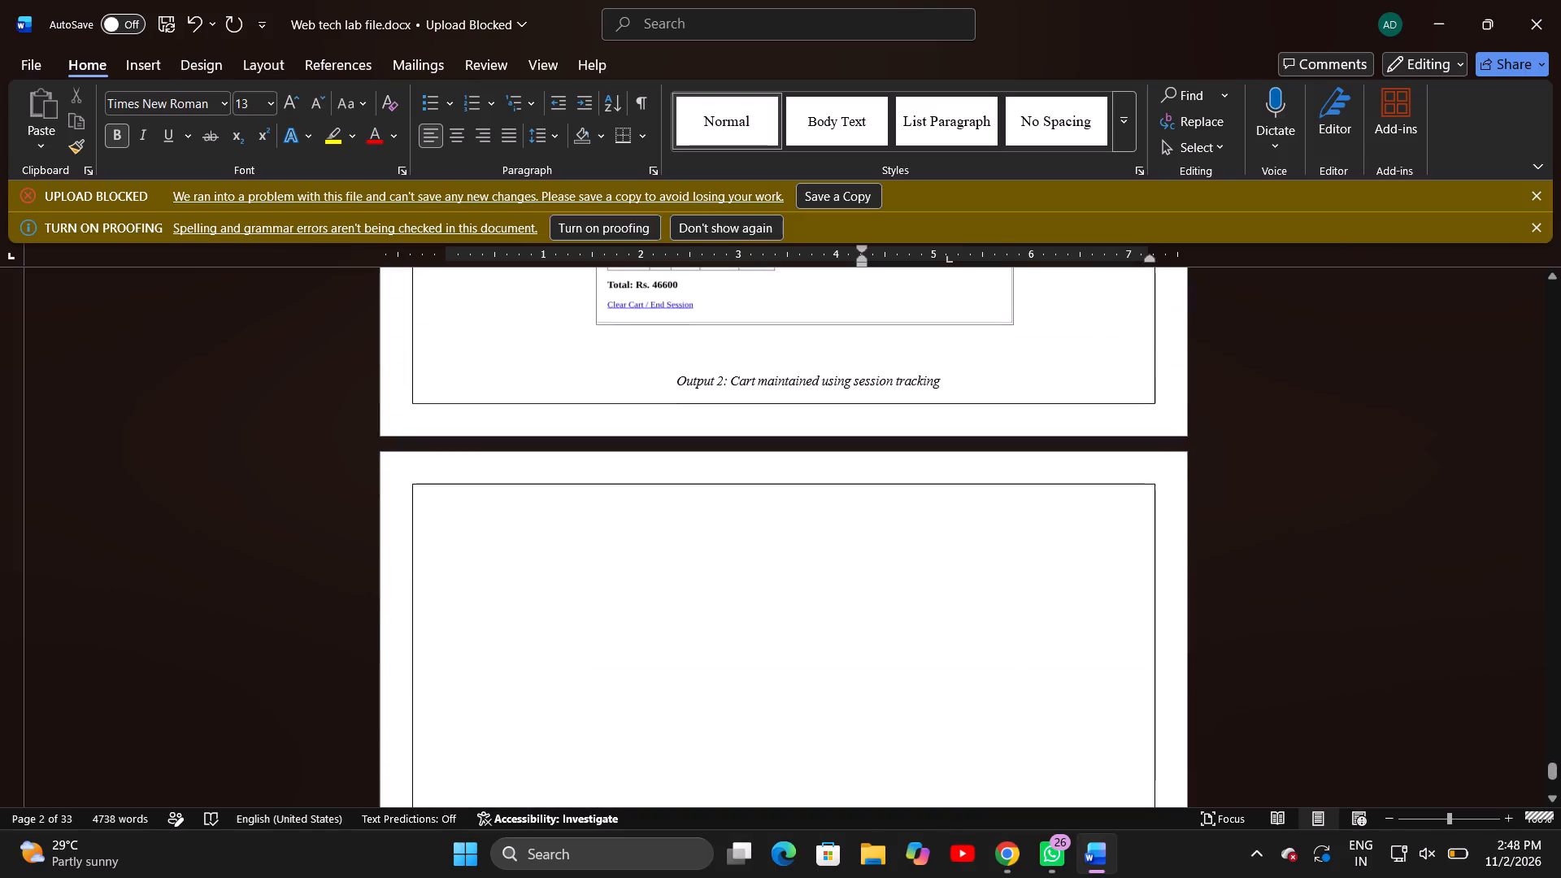
pyautogui.scroll(8, 634, 438)
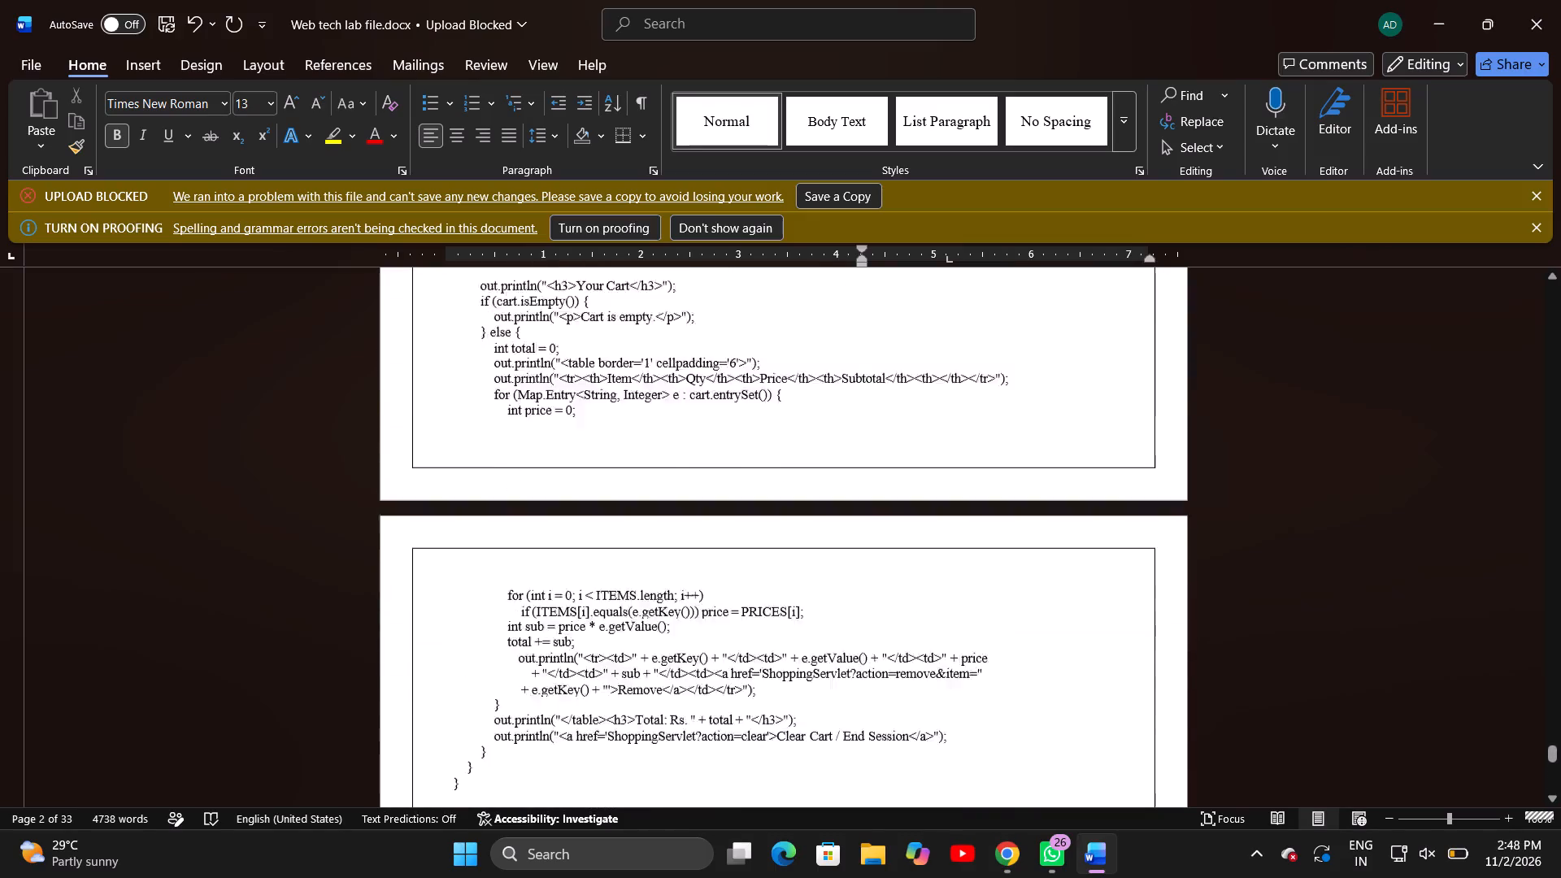
pyautogui.scroll(2, 634, 438)
pyautogui.scroll(-5, 634, 438)
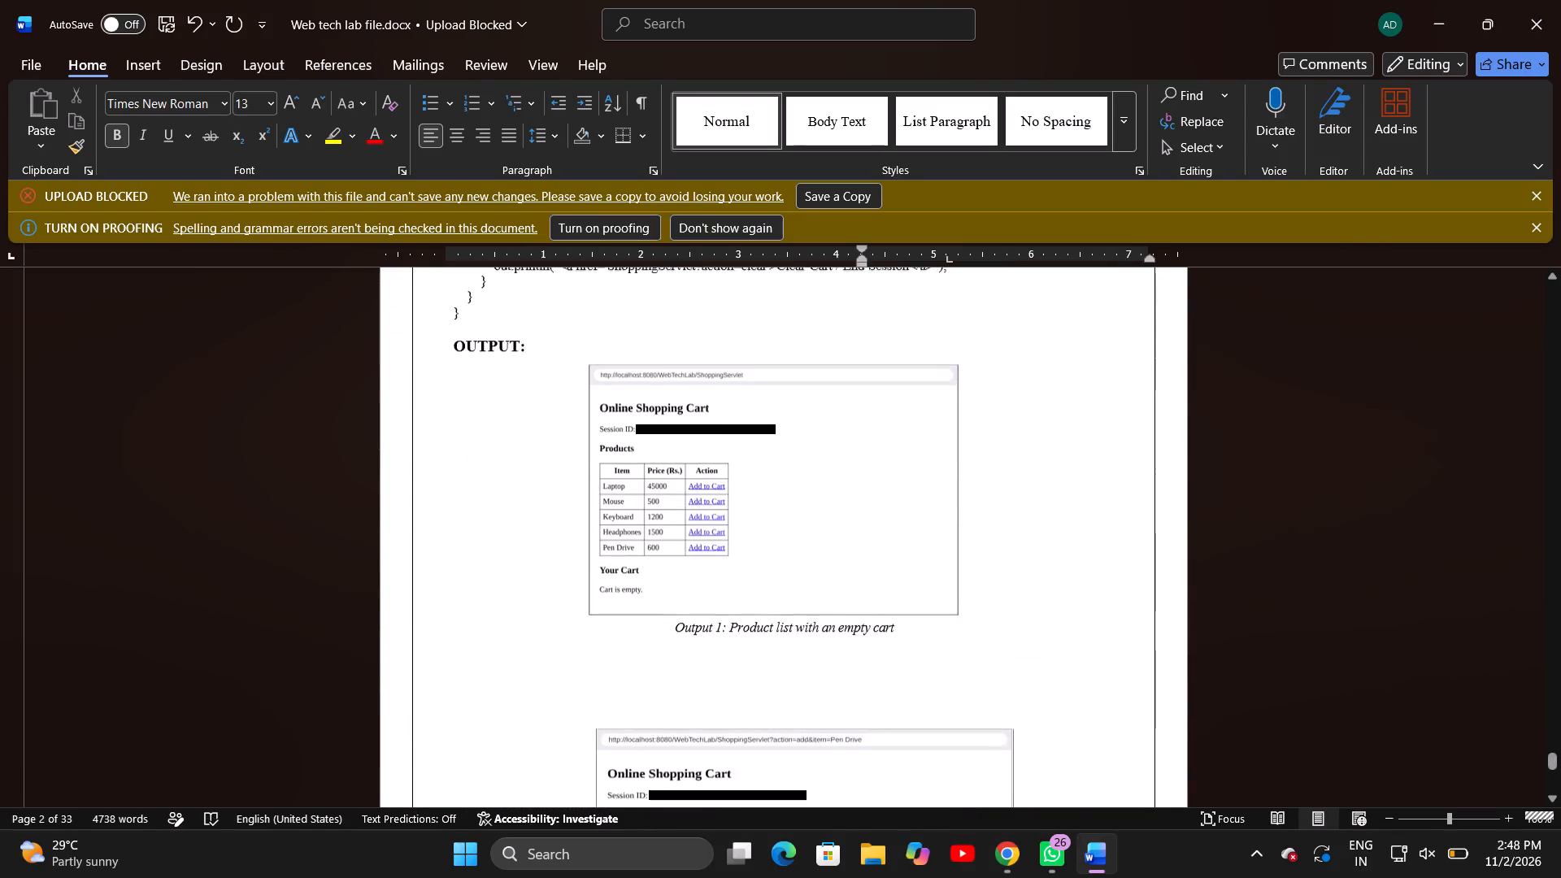
pyautogui.scroll(-1, 634, 438)
pyautogui.click(1048, 623)
pyautogui.scroll(-2, 1048, 623)
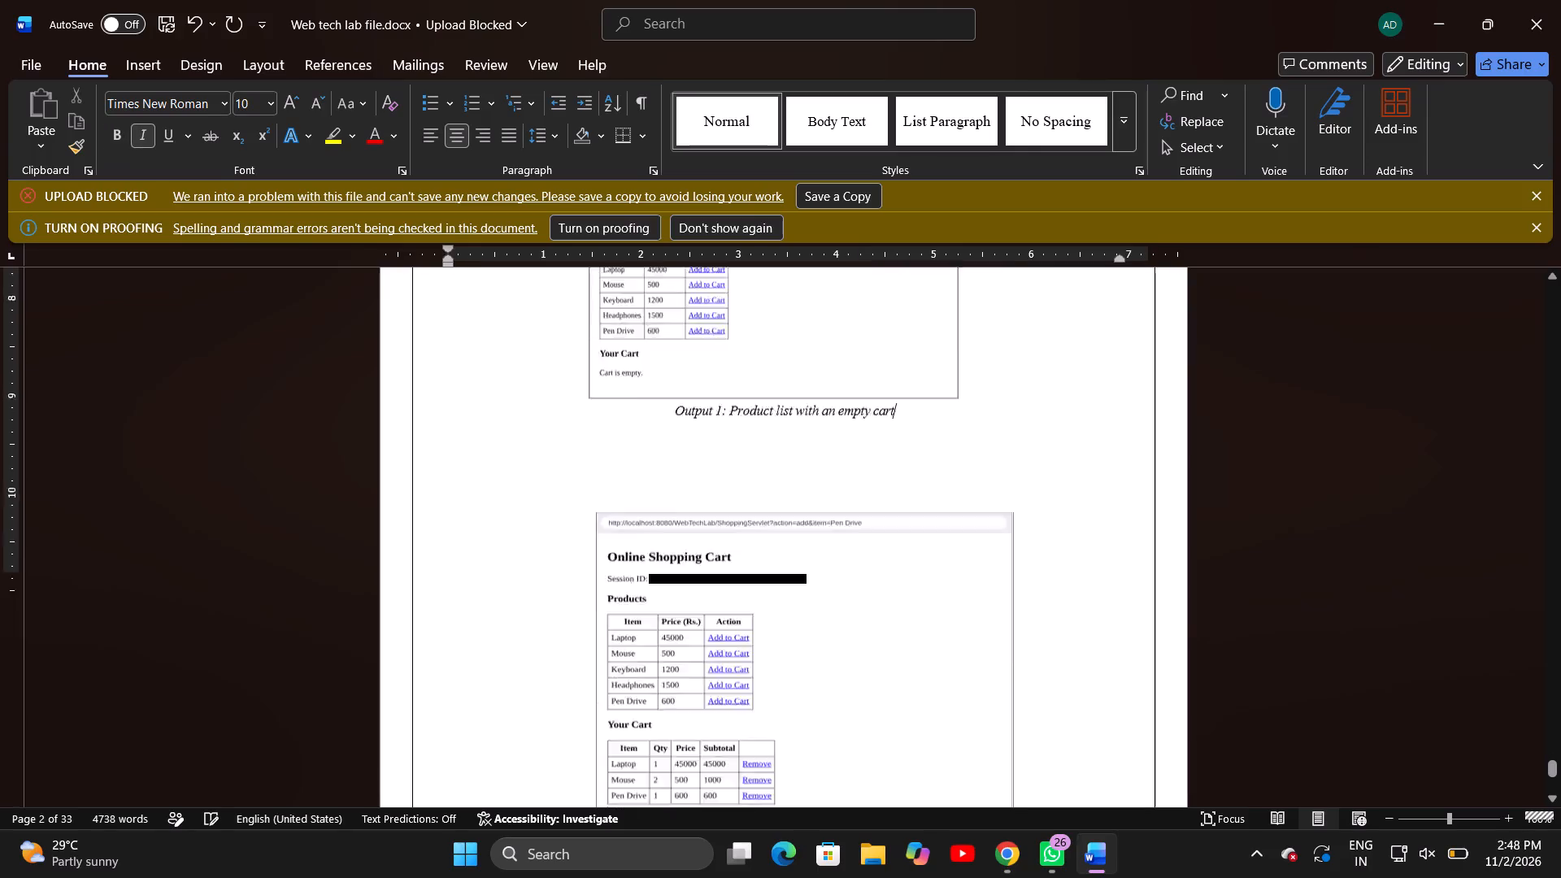
pyautogui.scroll(-3, 1048, 623)
pyautogui.scroll(3, 1048, 623)
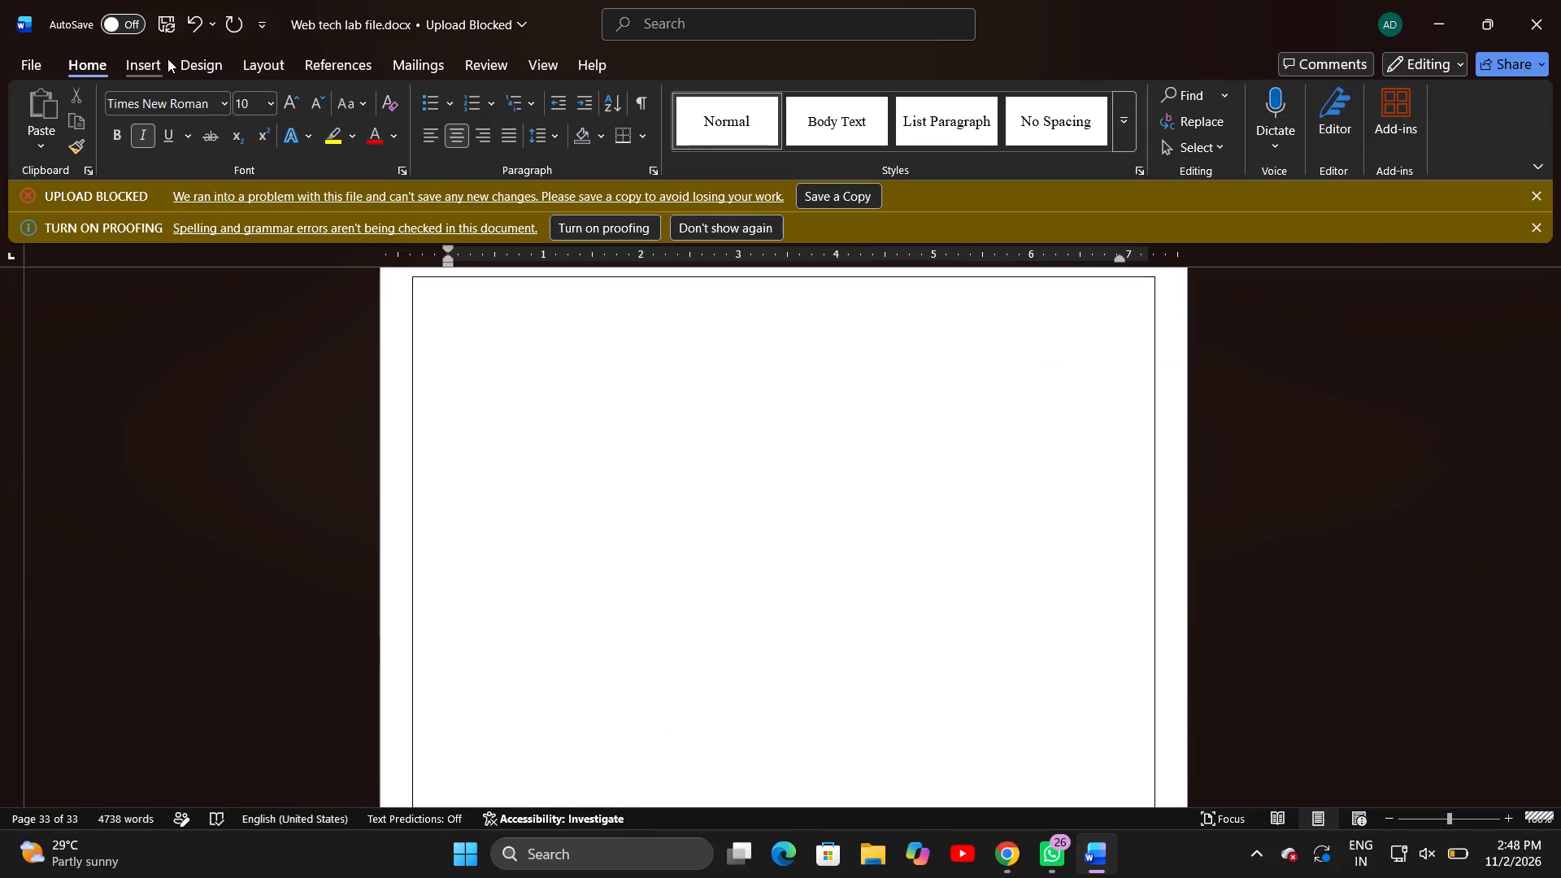
# Add a custom diagonal, semitransparent text watermark containing the student's full roll number to the document.
pyautogui.click(142, 61)
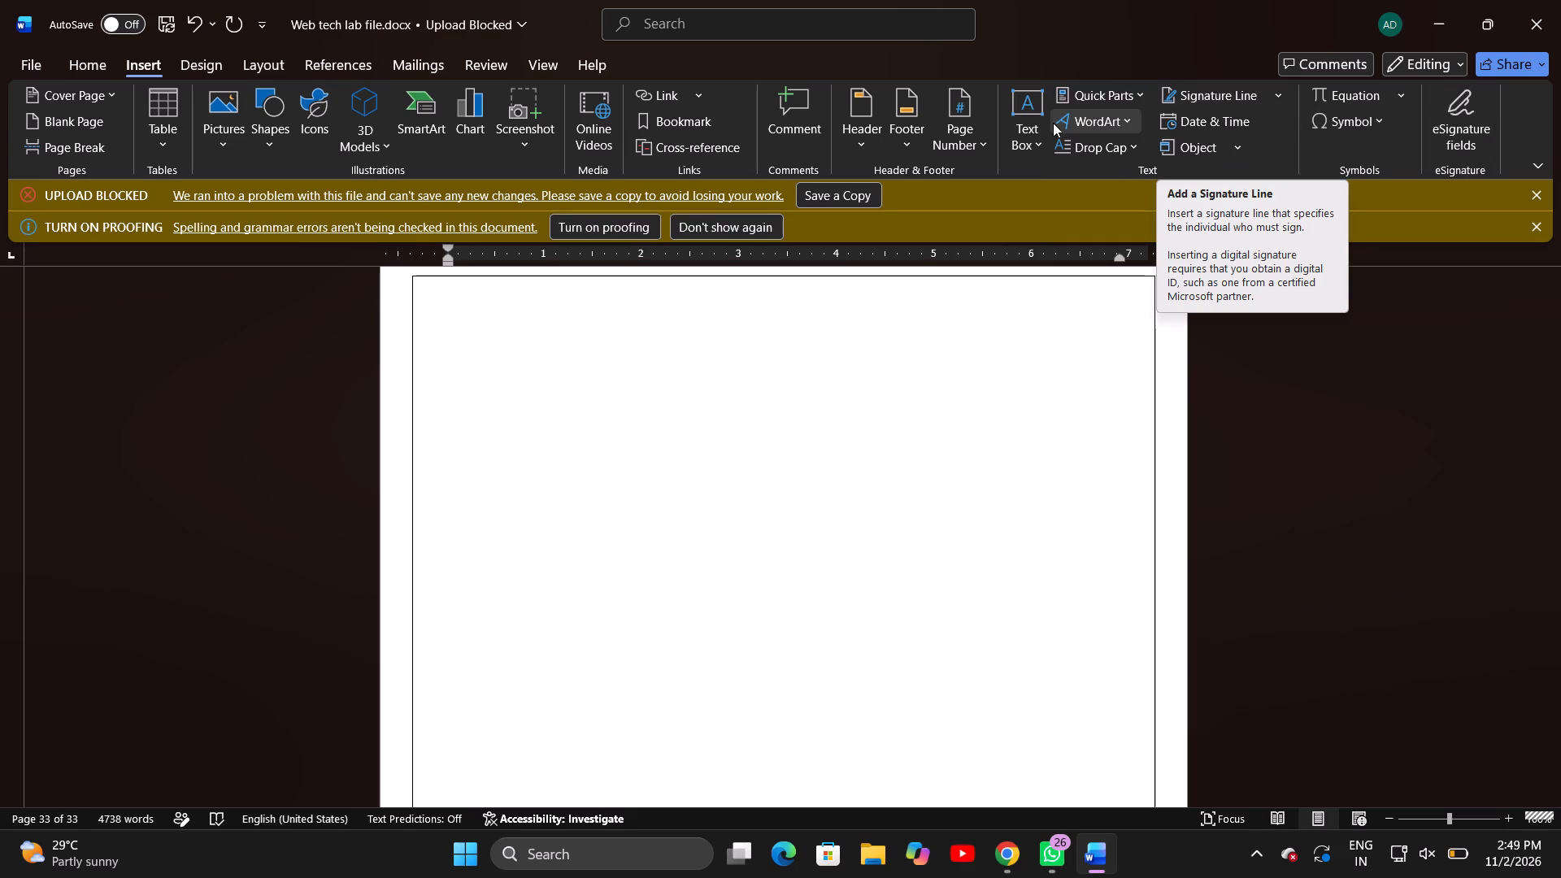
pyautogui.click(202, 65)
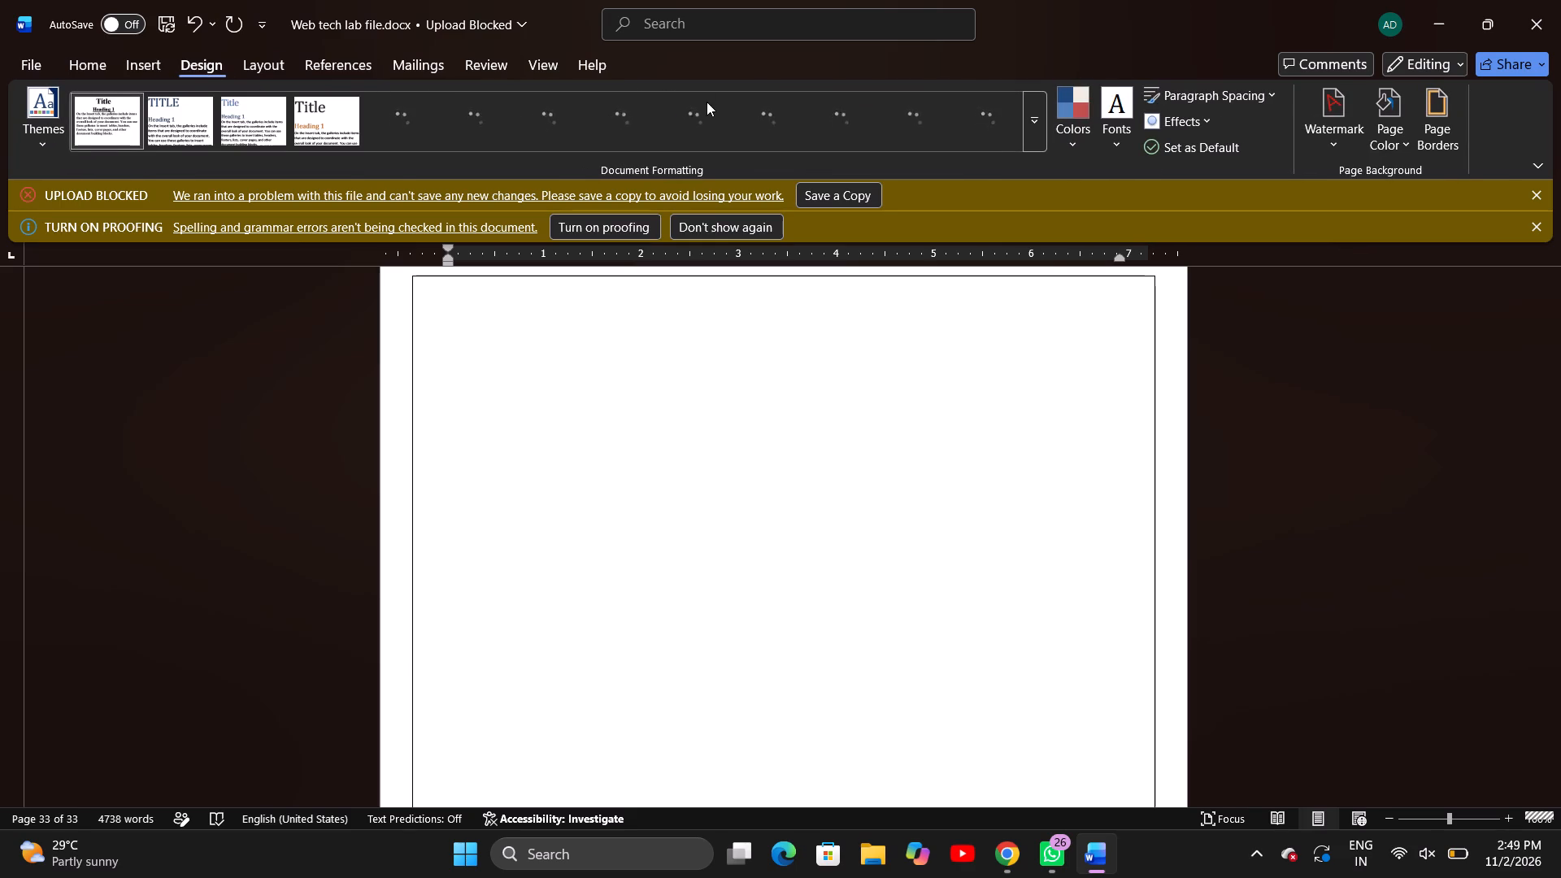
pyautogui.click(1329, 141)
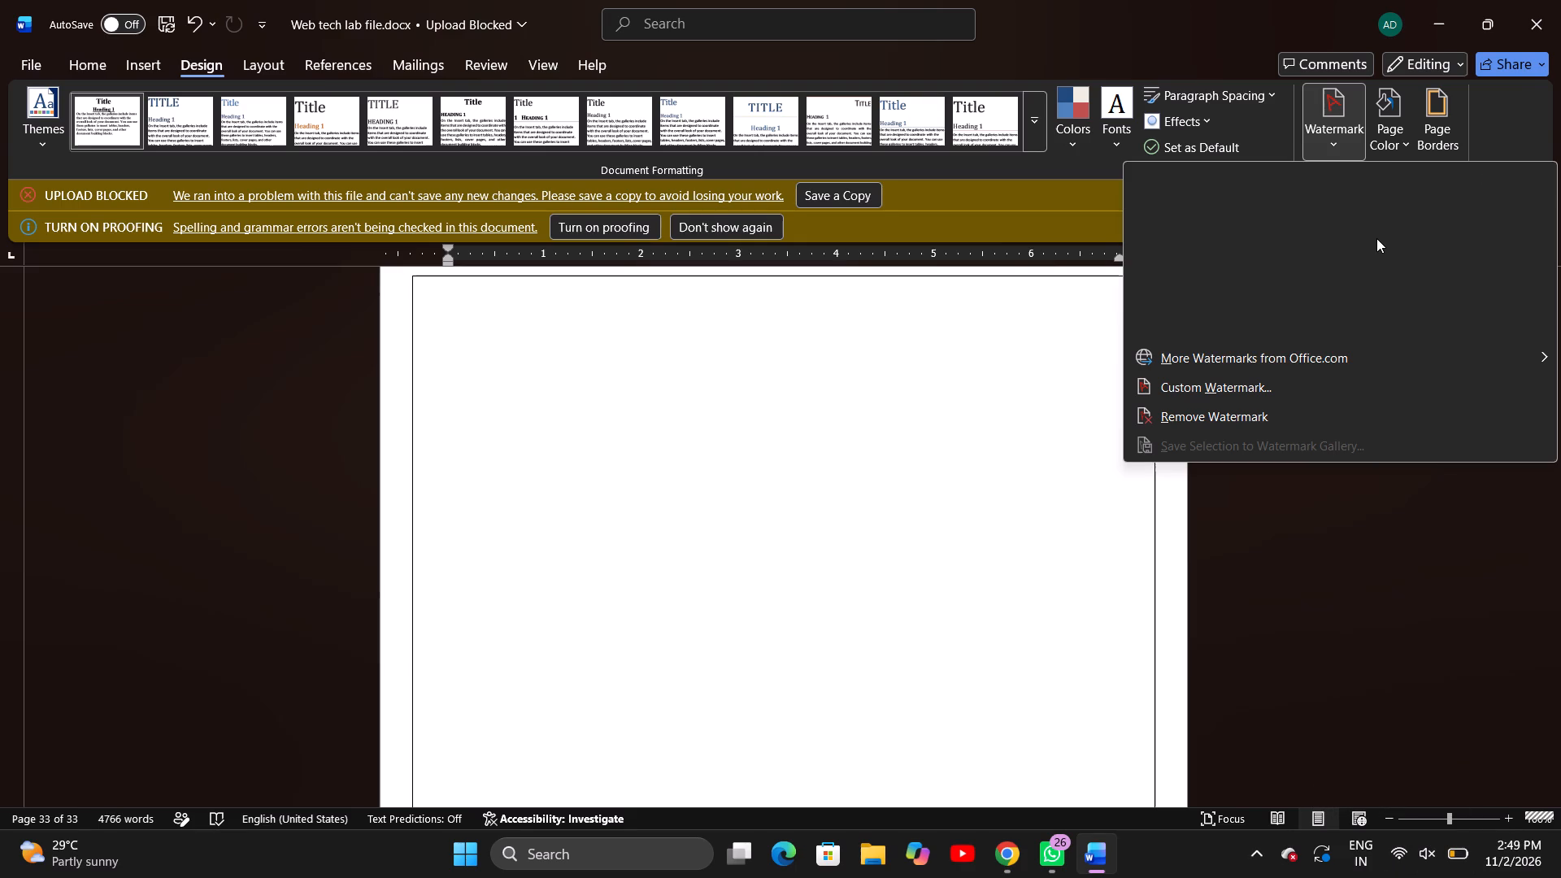
pyautogui.scroll(-1, 1376, 238)
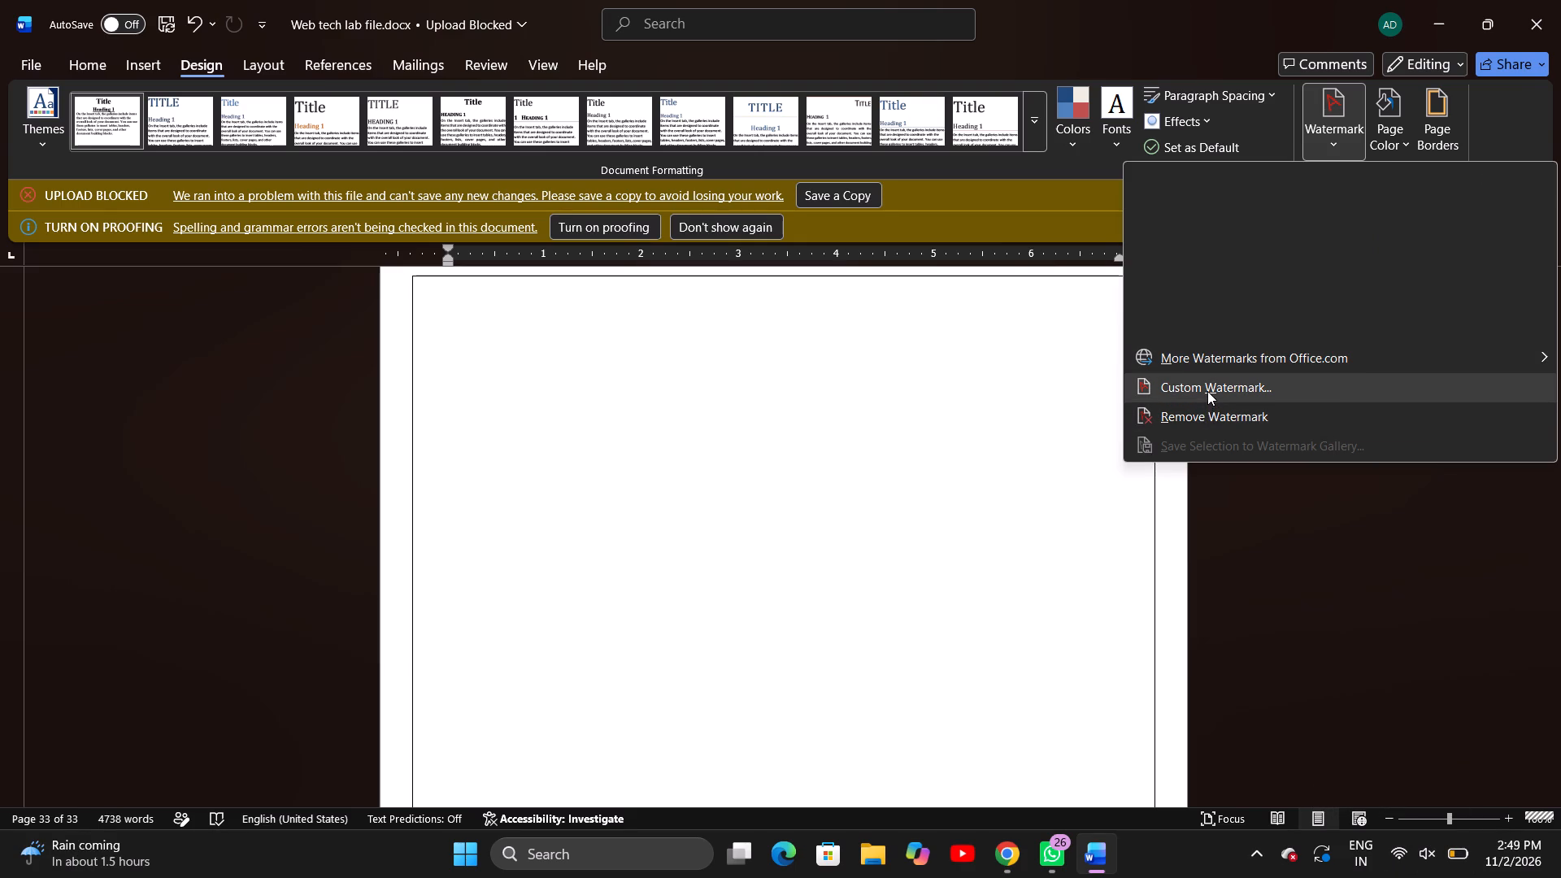
pyautogui.click(1207, 391)
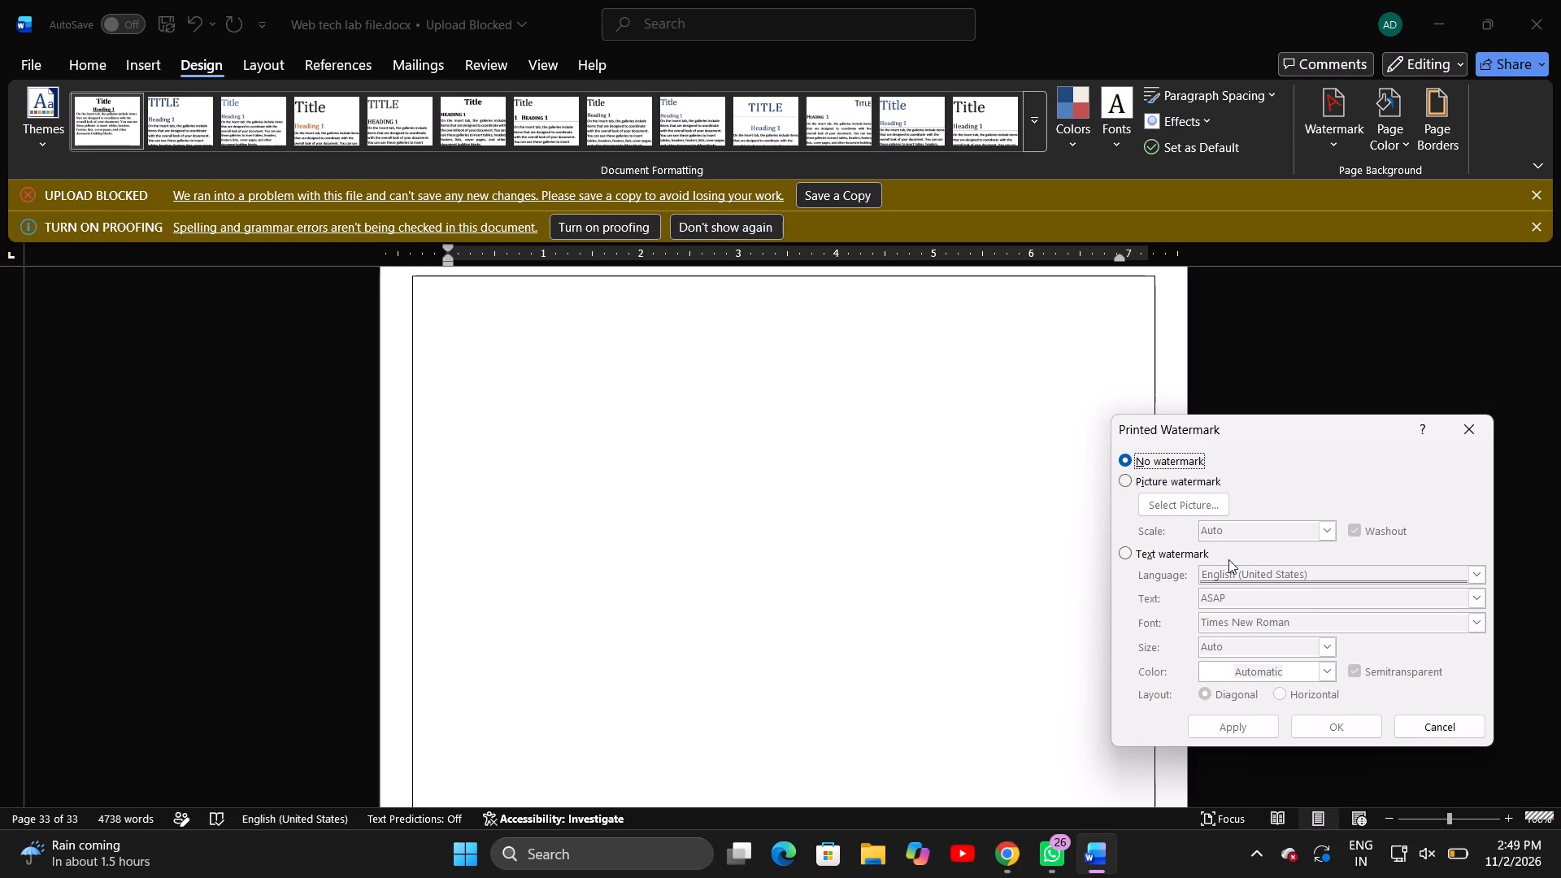
pyautogui.click(1125, 552)
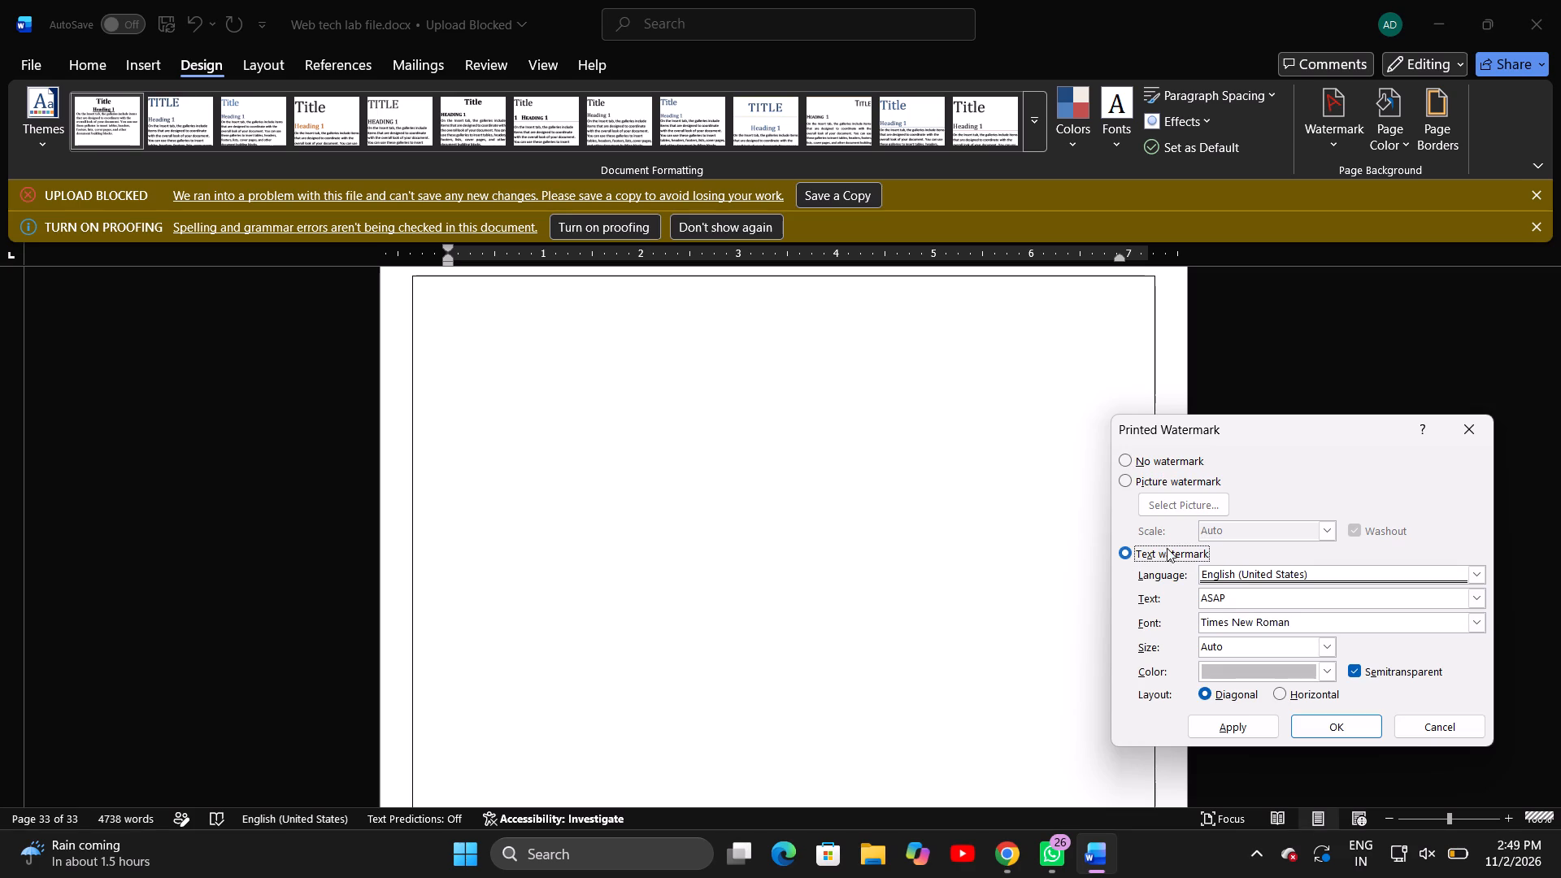
pyautogui.click(1247, 599)
pyautogui.press('BackSpace')
pyautogui.press('BackSpace')
pyautogui.press('BackSpace')
pyautogui.press('BackSpace')
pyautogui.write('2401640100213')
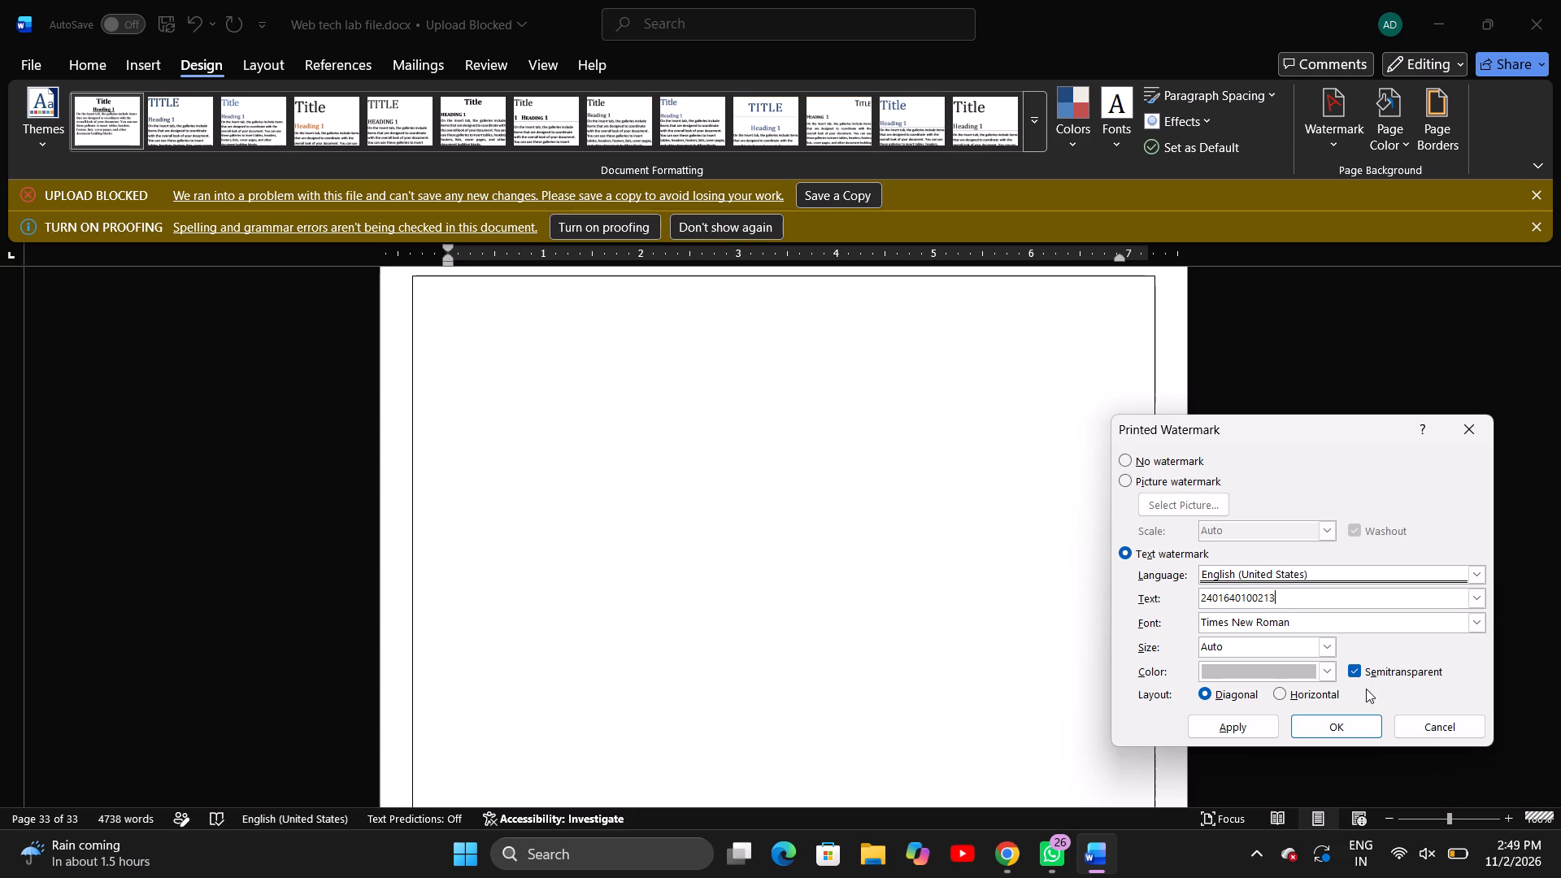
pyautogui.click(1341, 727)
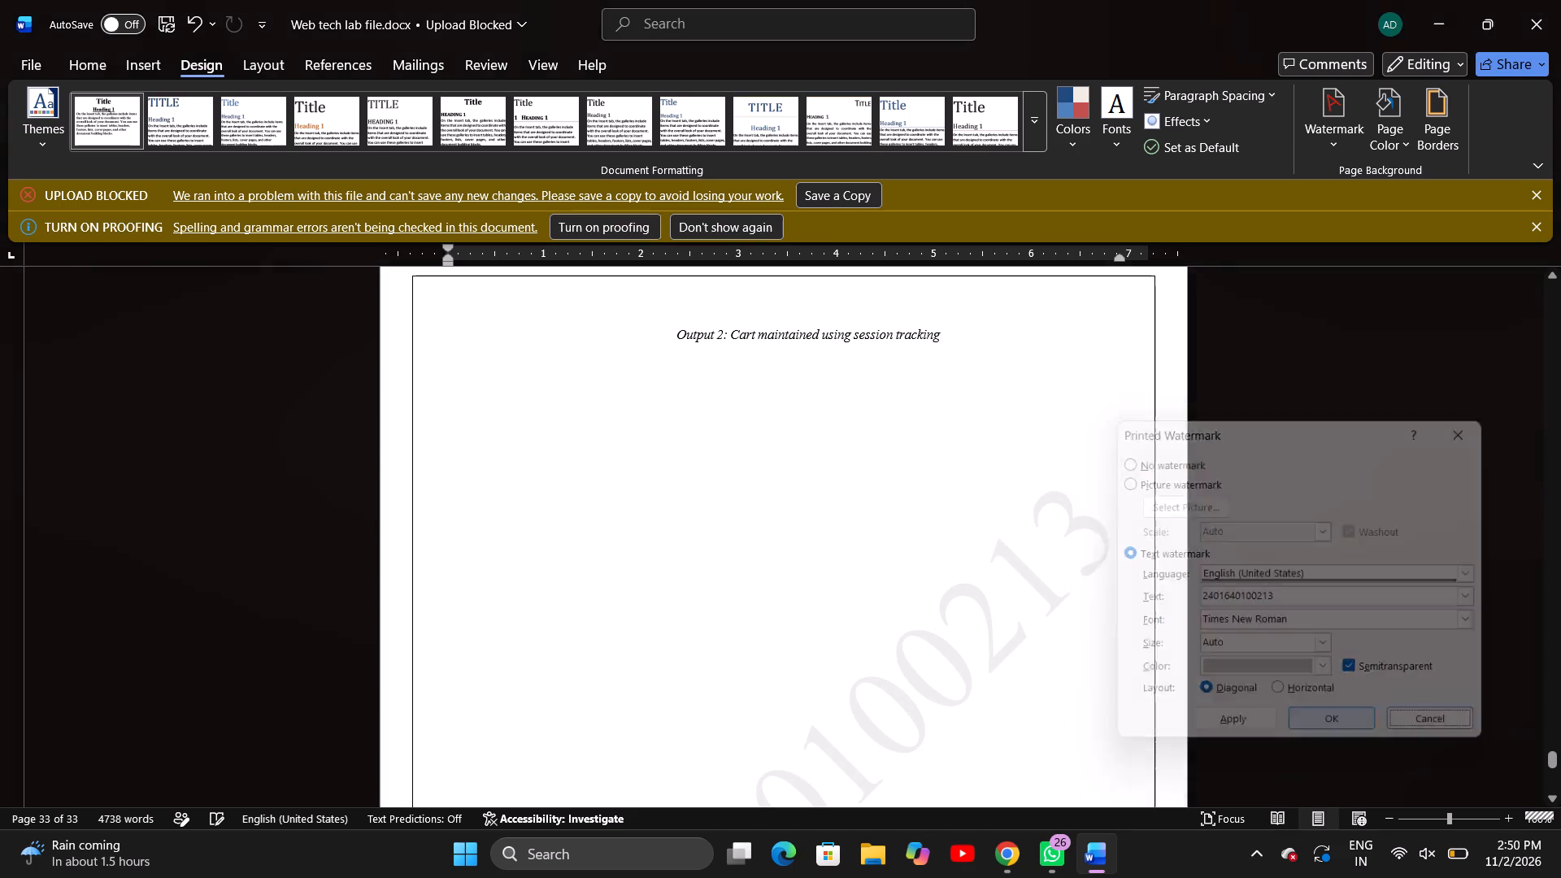
# Check how the roll number watermark and the output captions sit on Experiment 12's final pages.
pyautogui.scroll(-2, 1057, 576)
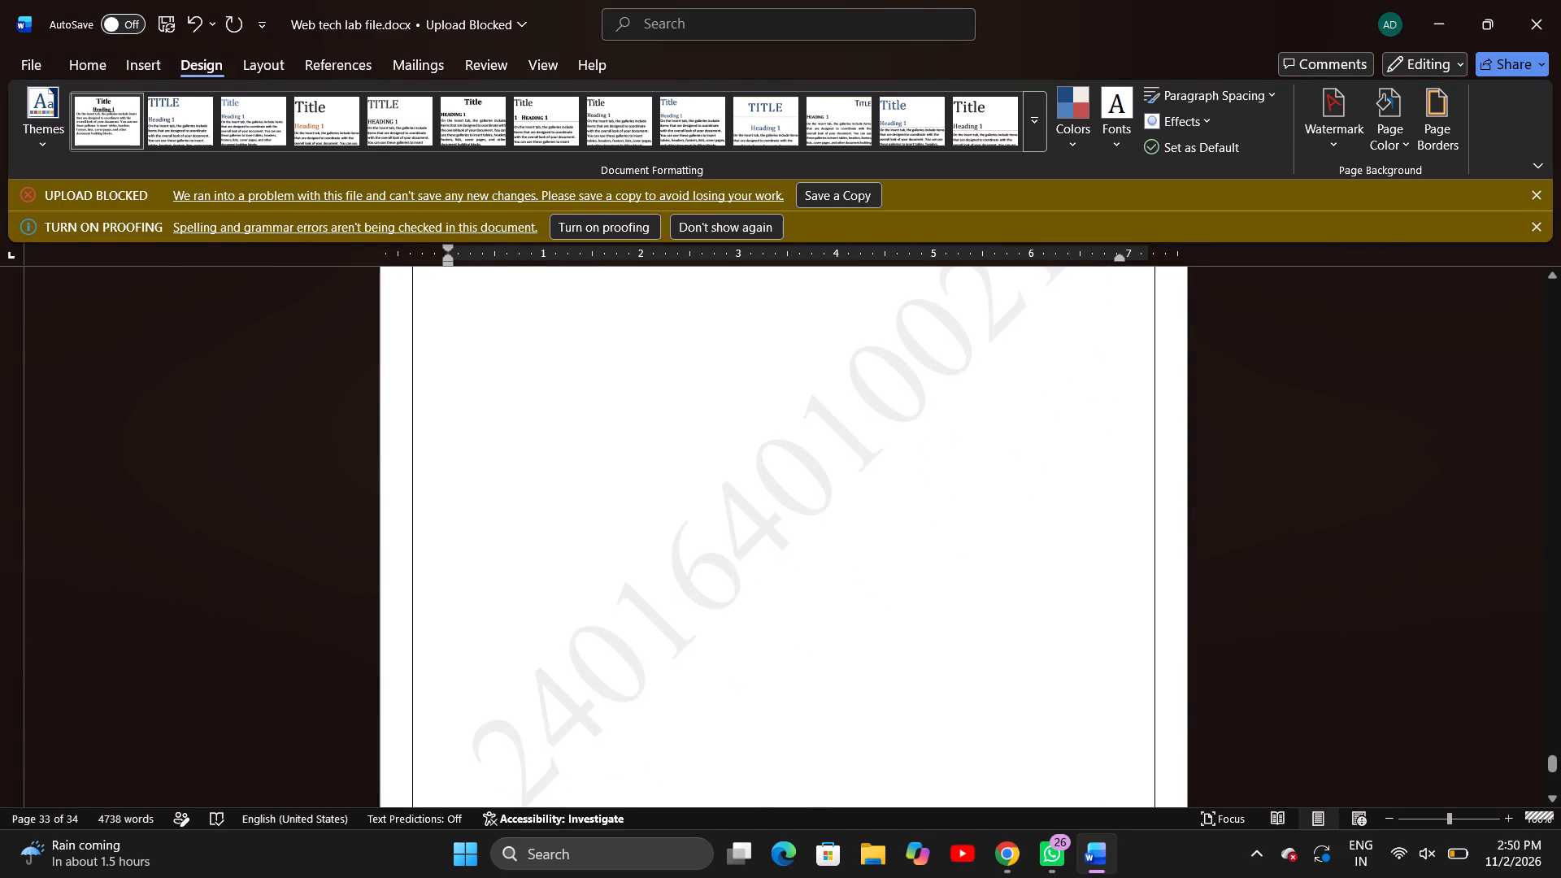
pyautogui.scroll(5, 1057, 576)
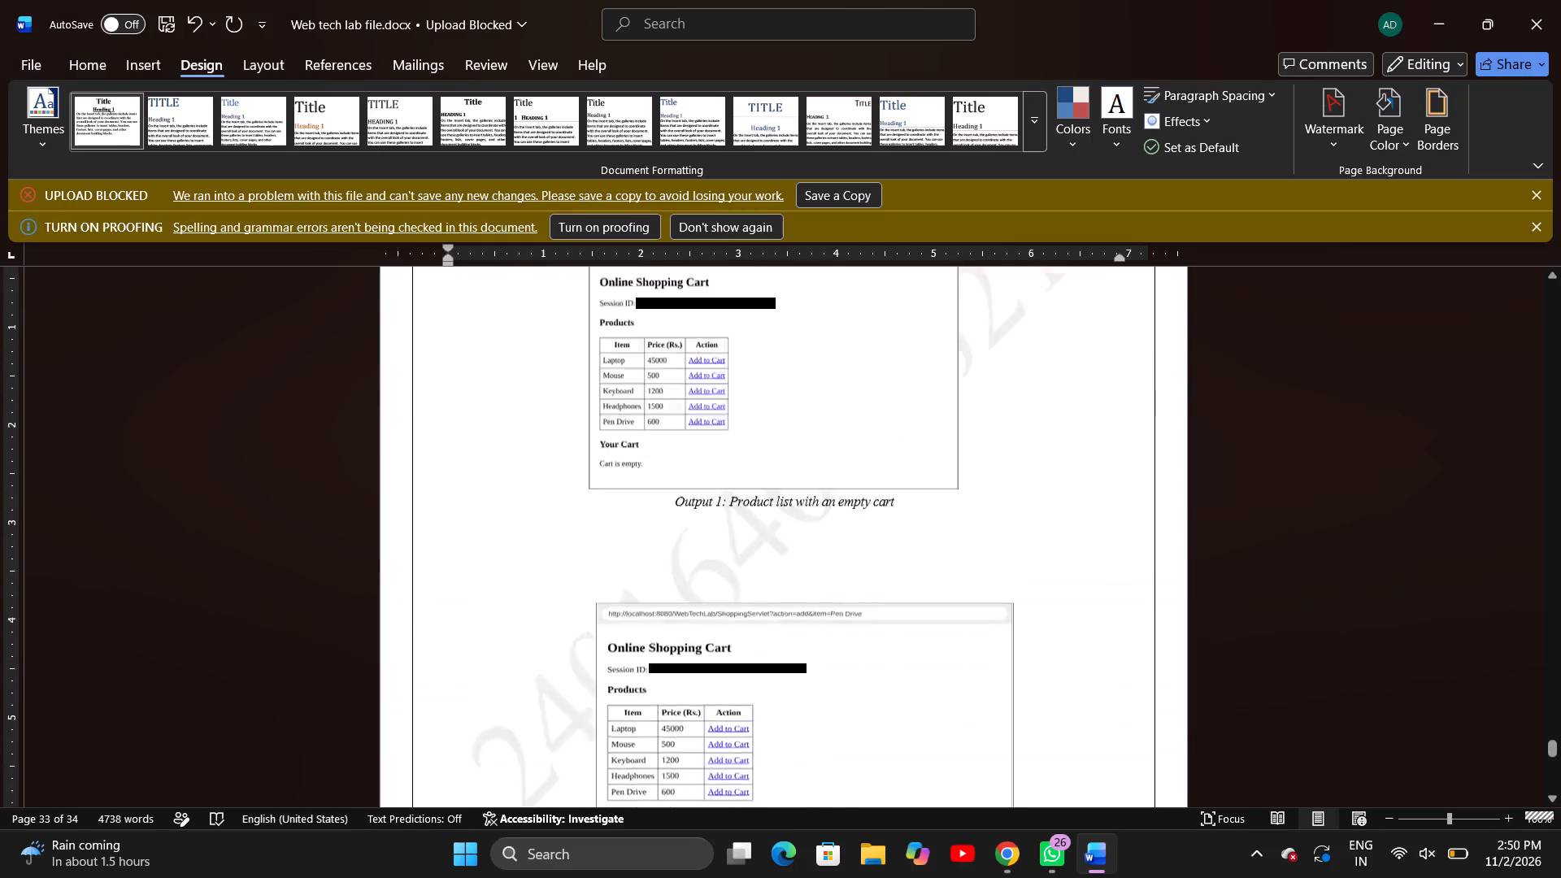
pyautogui.scroll(2, 1057, 576)
pyautogui.scroll(-1, 1057, 576)
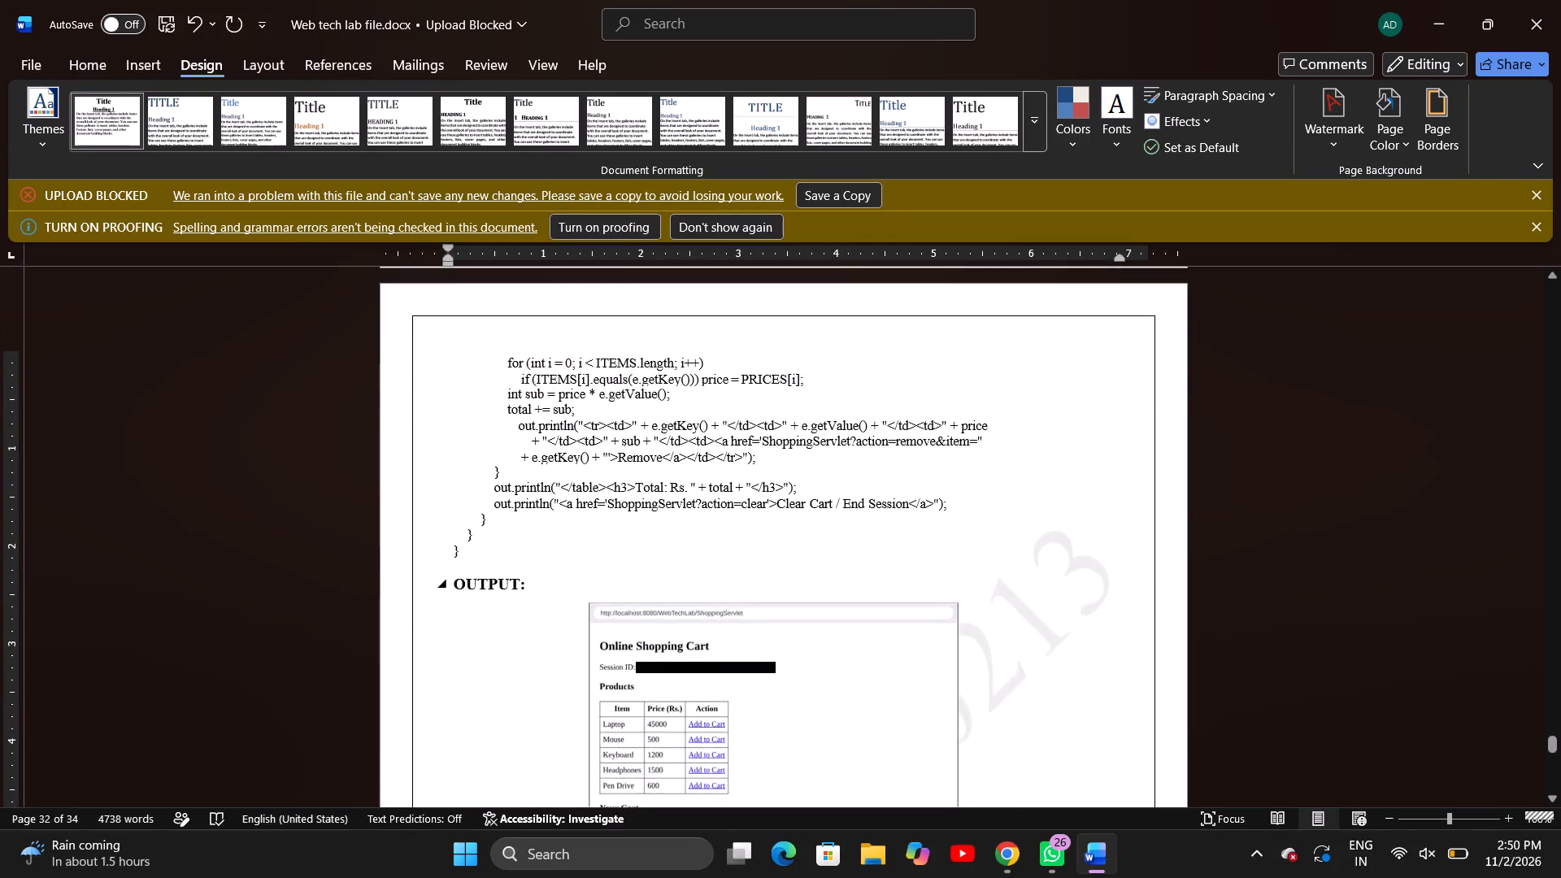
pyautogui.scroll(-2, 1057, 576)
pyautogui.scroll(1, 1057, 576)
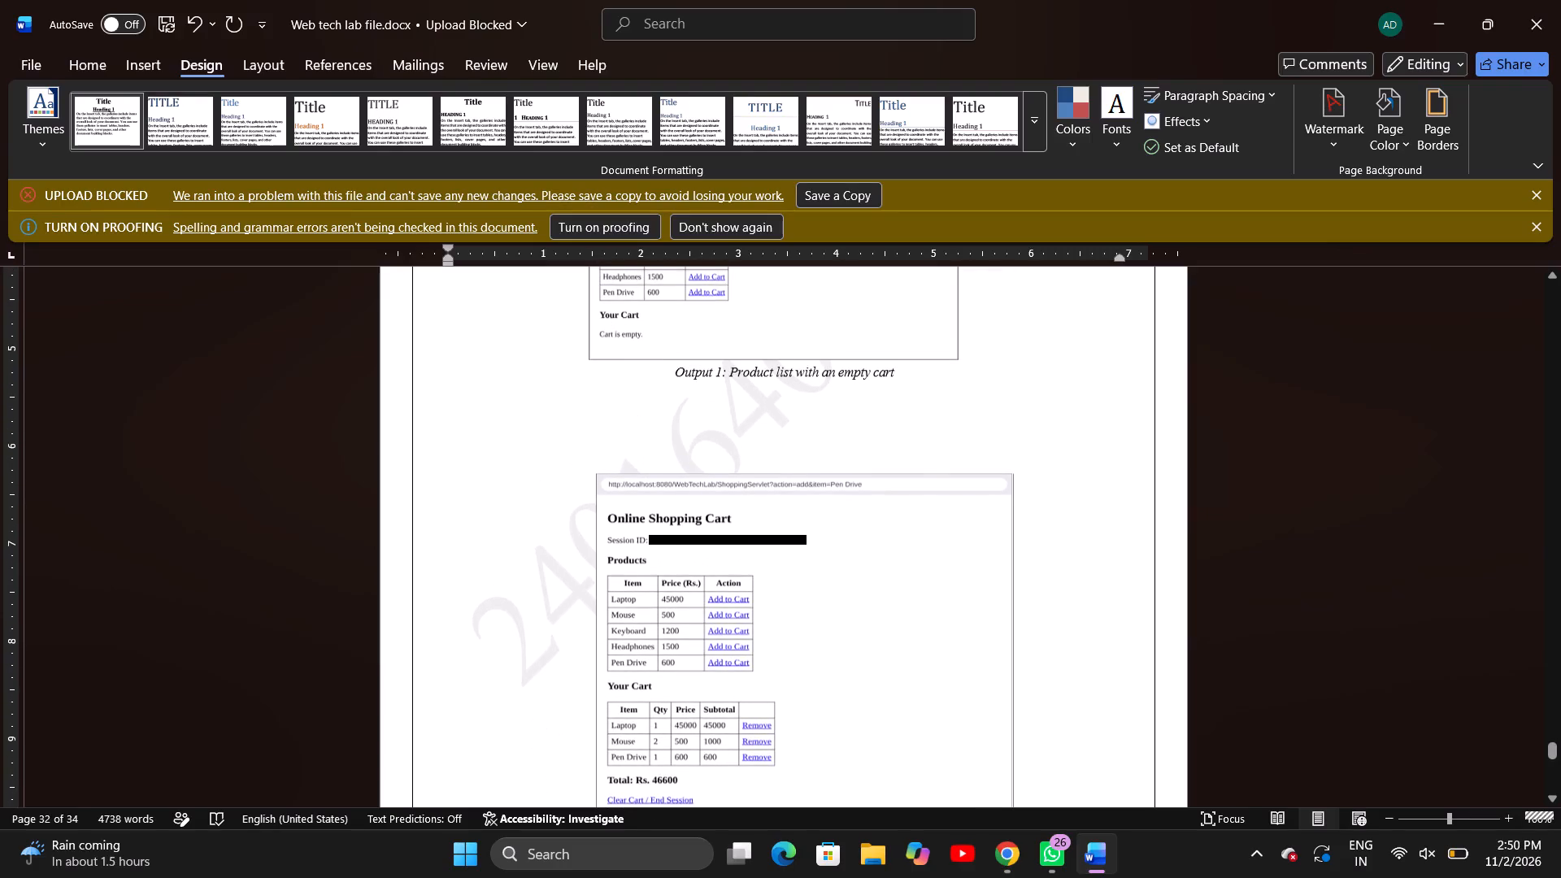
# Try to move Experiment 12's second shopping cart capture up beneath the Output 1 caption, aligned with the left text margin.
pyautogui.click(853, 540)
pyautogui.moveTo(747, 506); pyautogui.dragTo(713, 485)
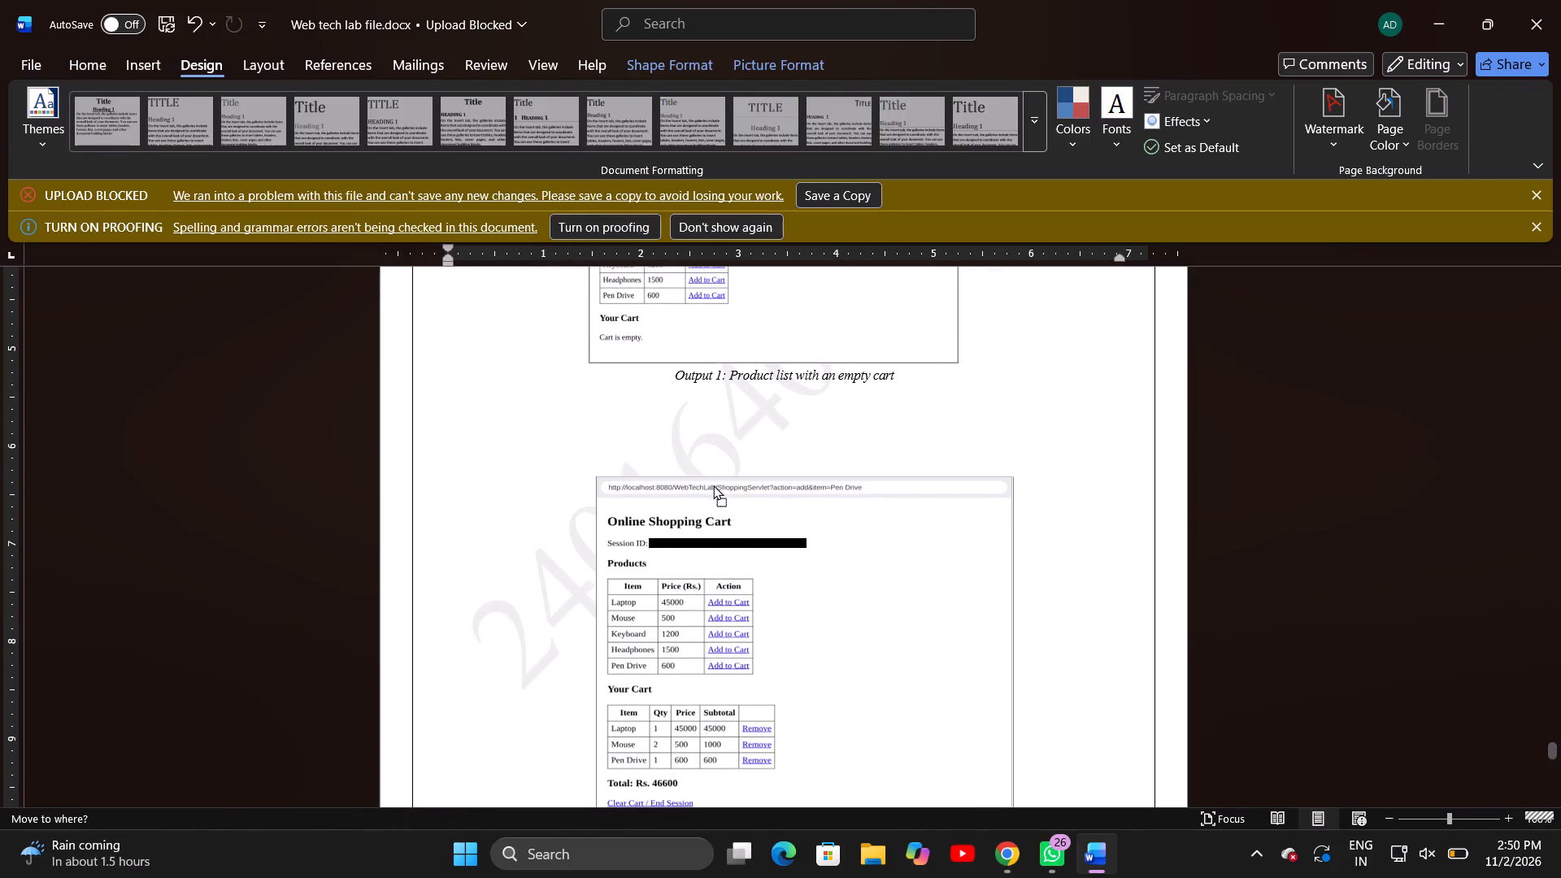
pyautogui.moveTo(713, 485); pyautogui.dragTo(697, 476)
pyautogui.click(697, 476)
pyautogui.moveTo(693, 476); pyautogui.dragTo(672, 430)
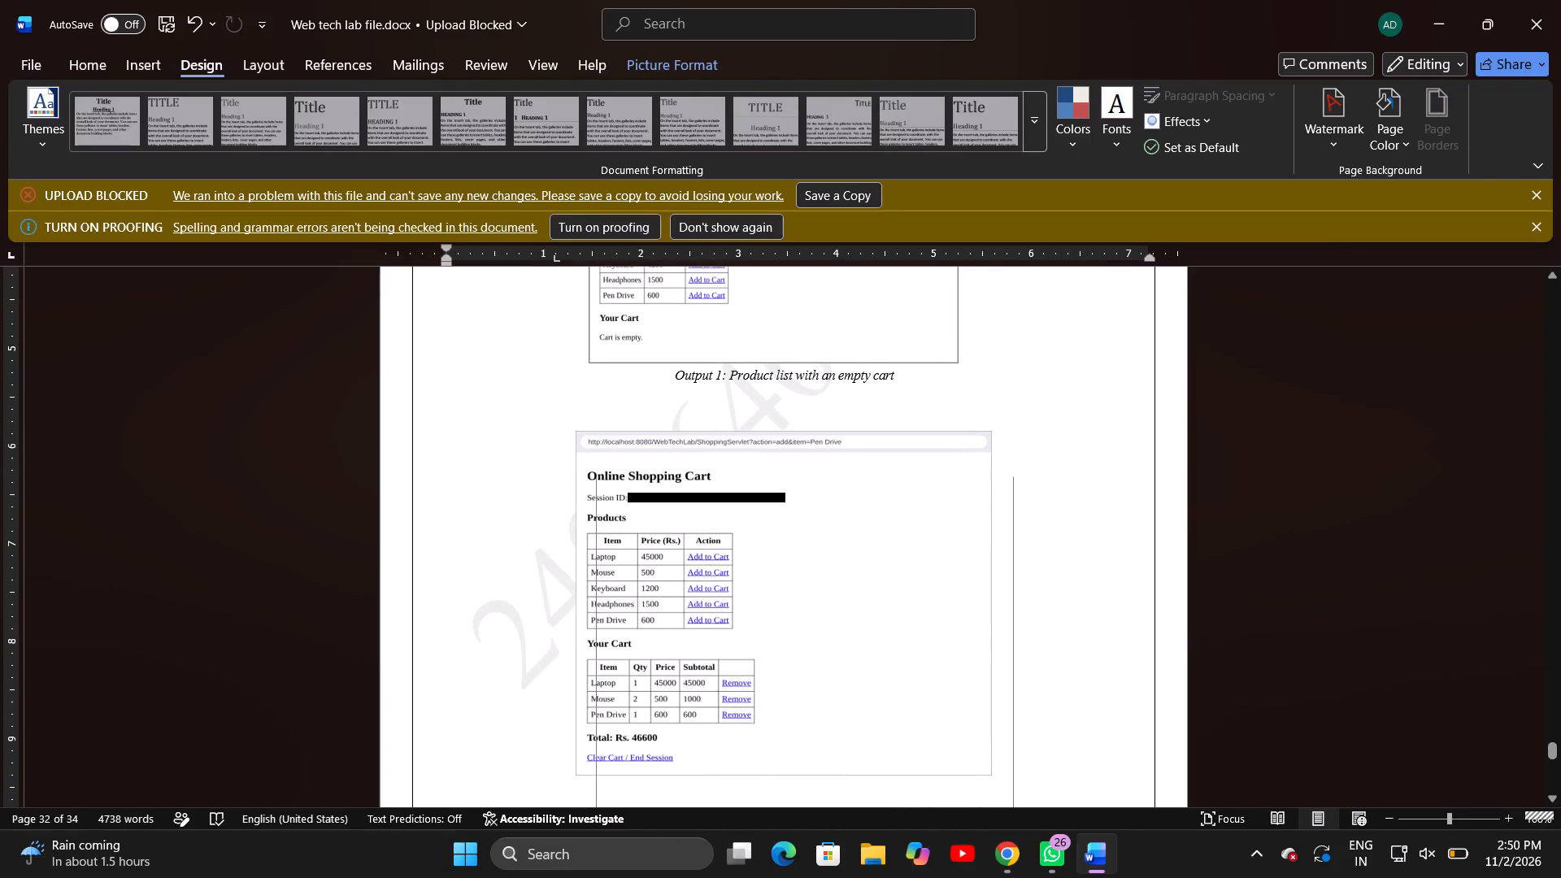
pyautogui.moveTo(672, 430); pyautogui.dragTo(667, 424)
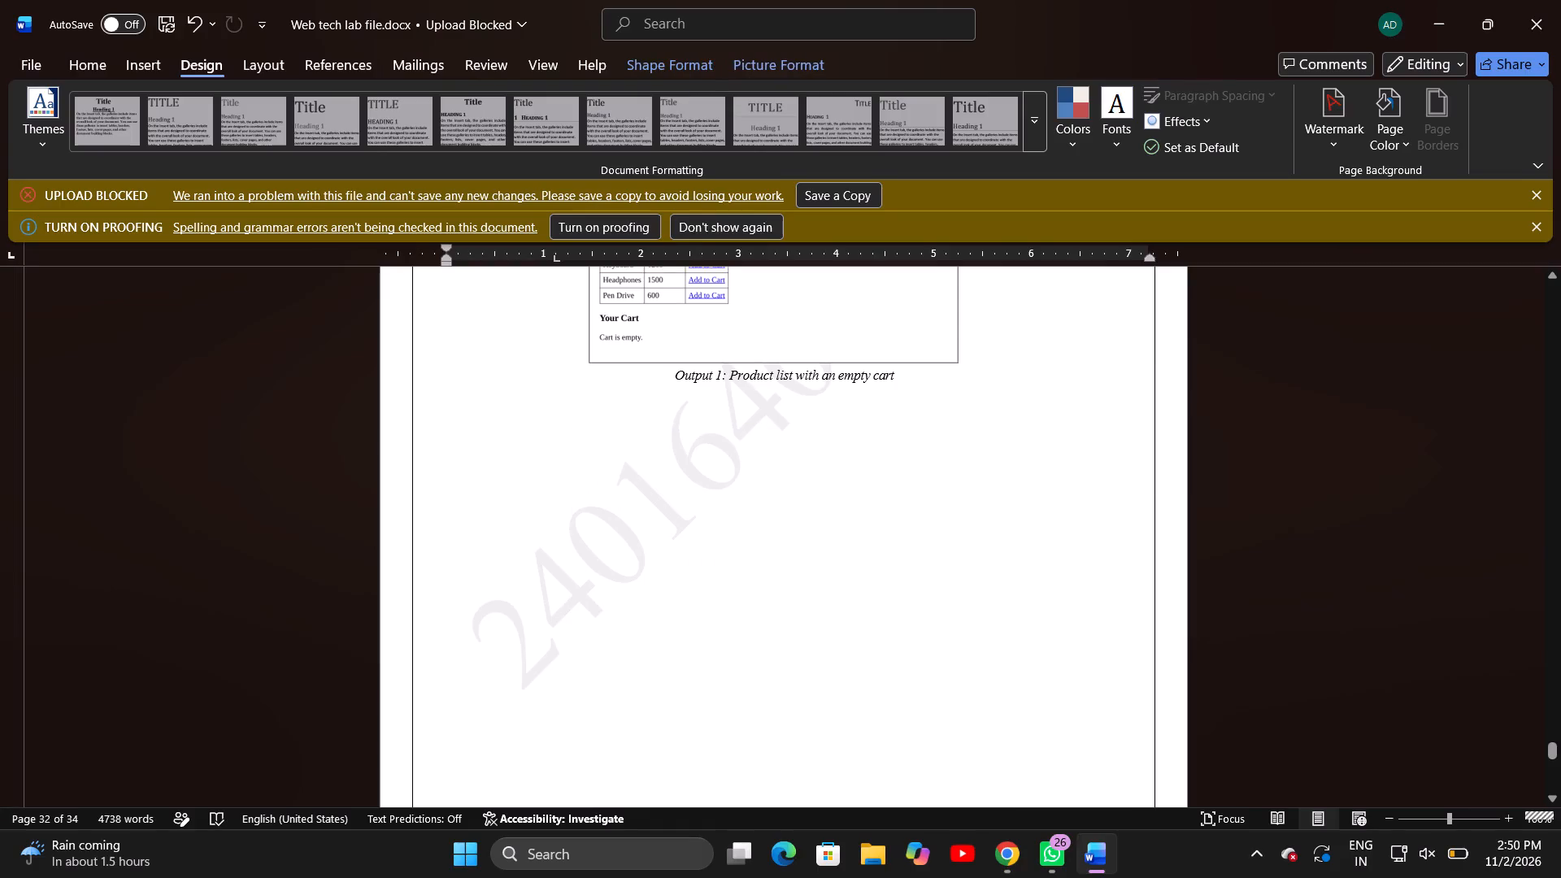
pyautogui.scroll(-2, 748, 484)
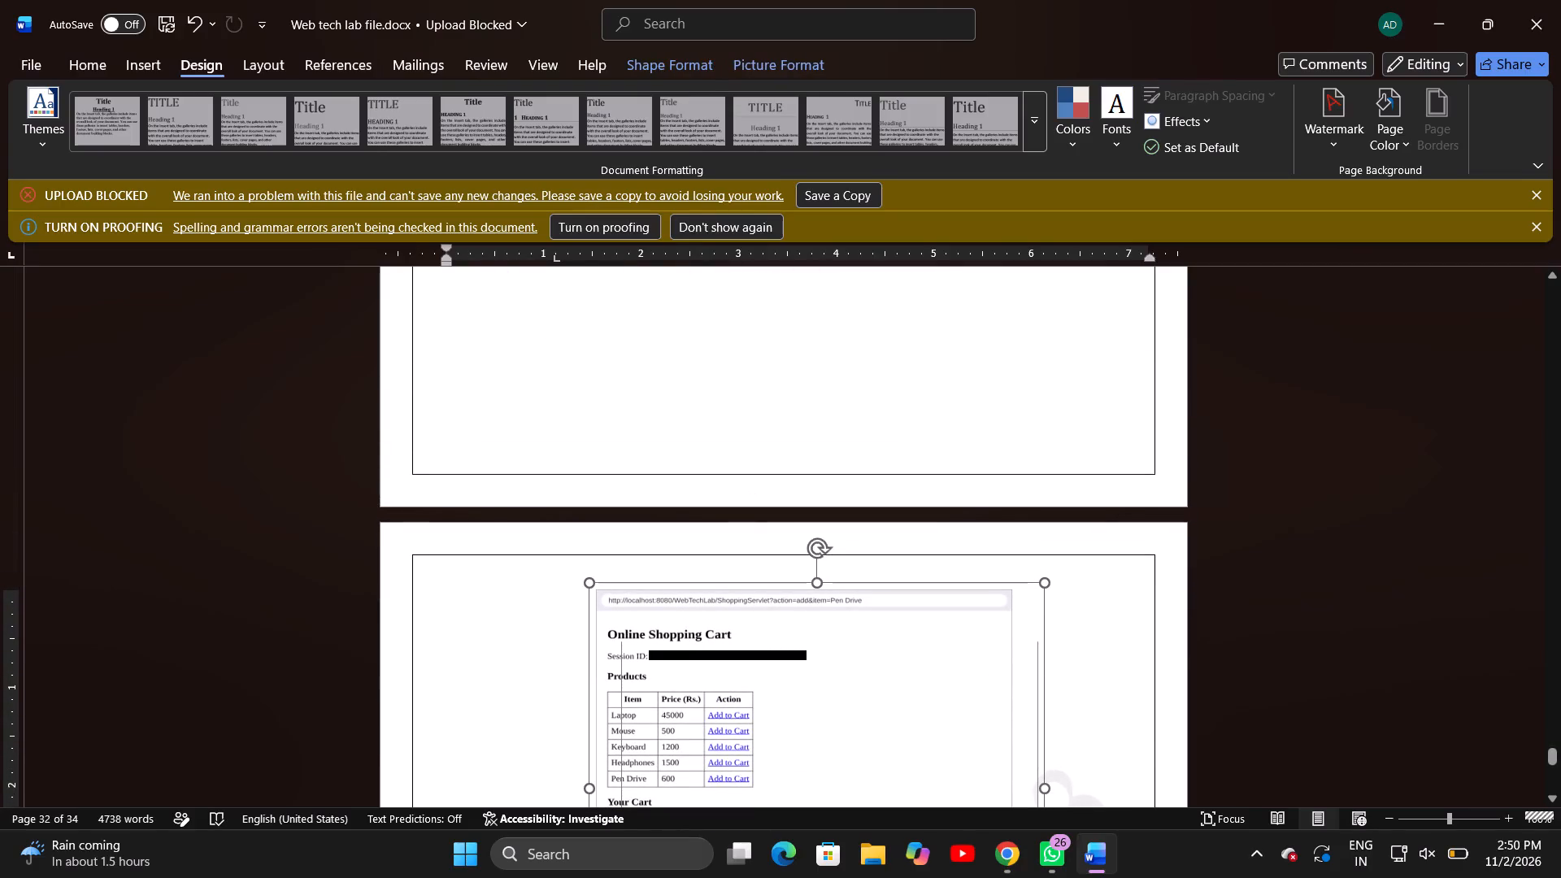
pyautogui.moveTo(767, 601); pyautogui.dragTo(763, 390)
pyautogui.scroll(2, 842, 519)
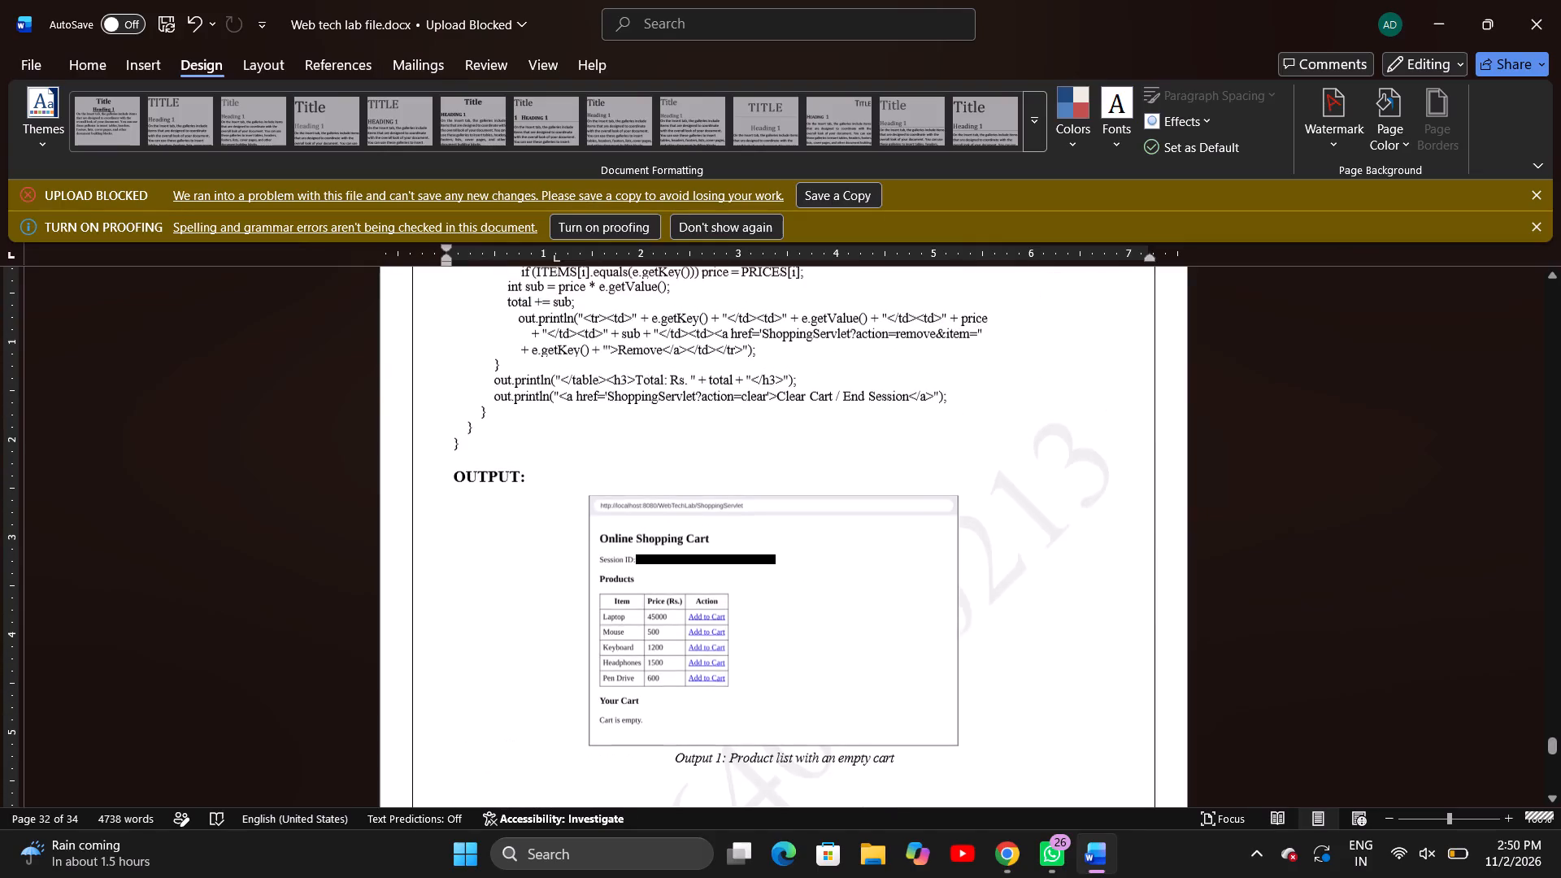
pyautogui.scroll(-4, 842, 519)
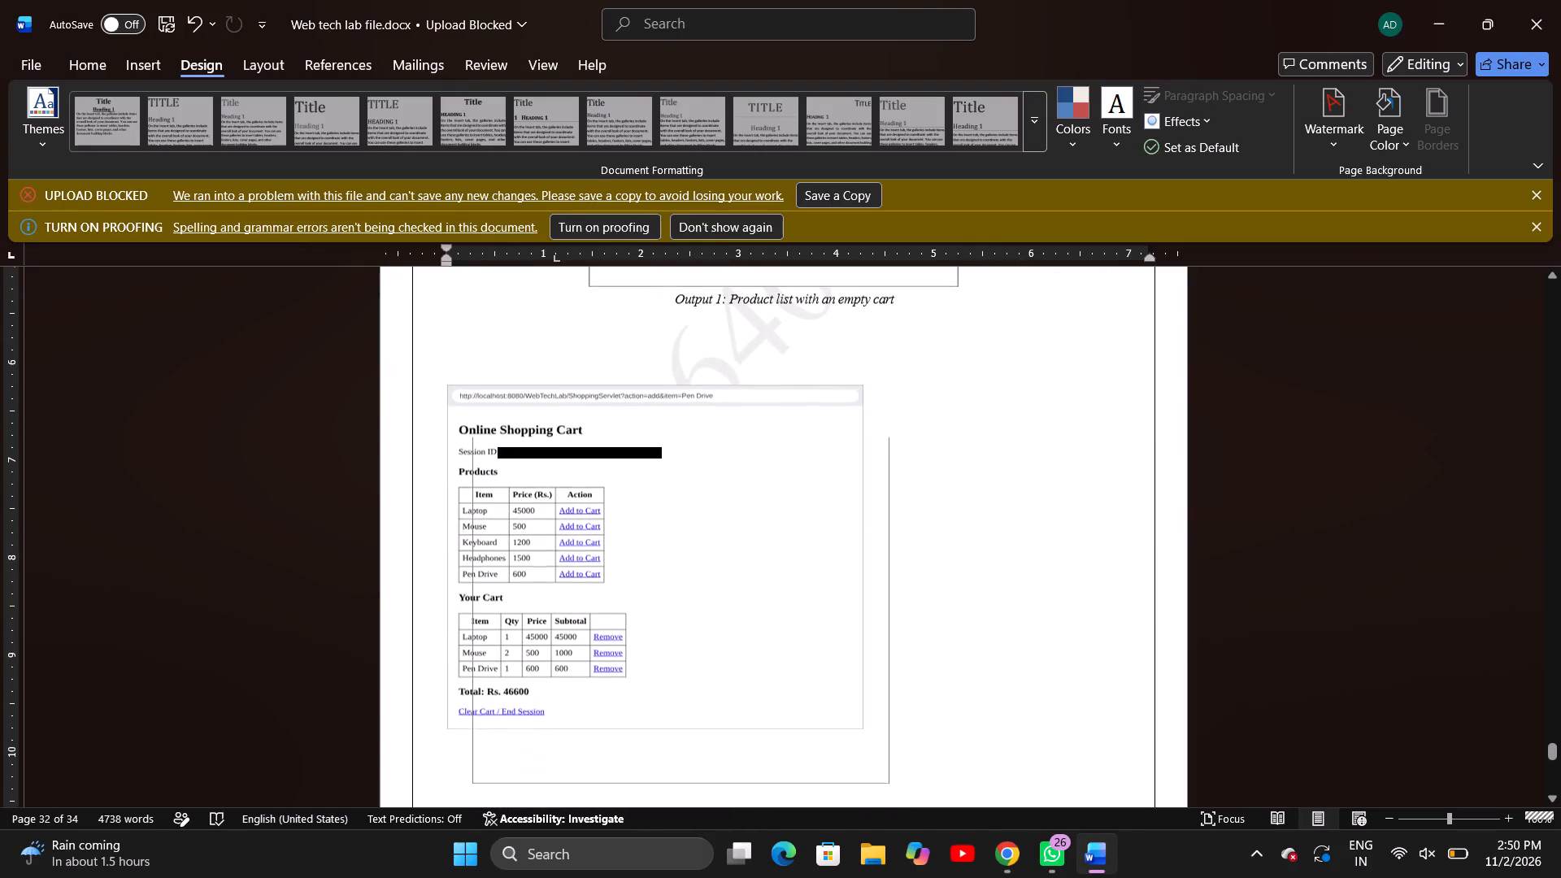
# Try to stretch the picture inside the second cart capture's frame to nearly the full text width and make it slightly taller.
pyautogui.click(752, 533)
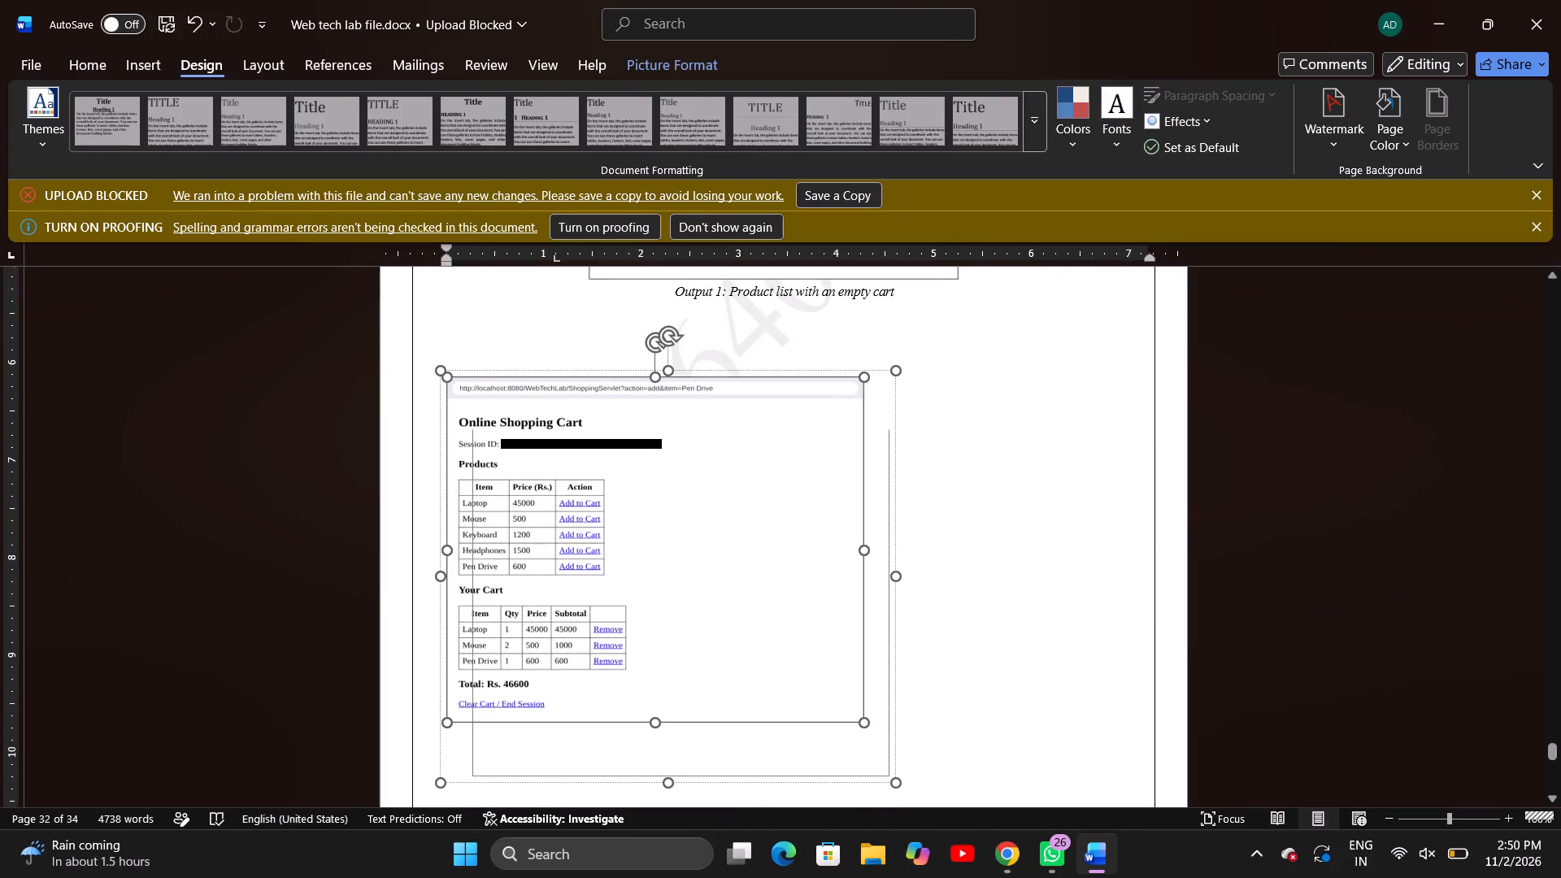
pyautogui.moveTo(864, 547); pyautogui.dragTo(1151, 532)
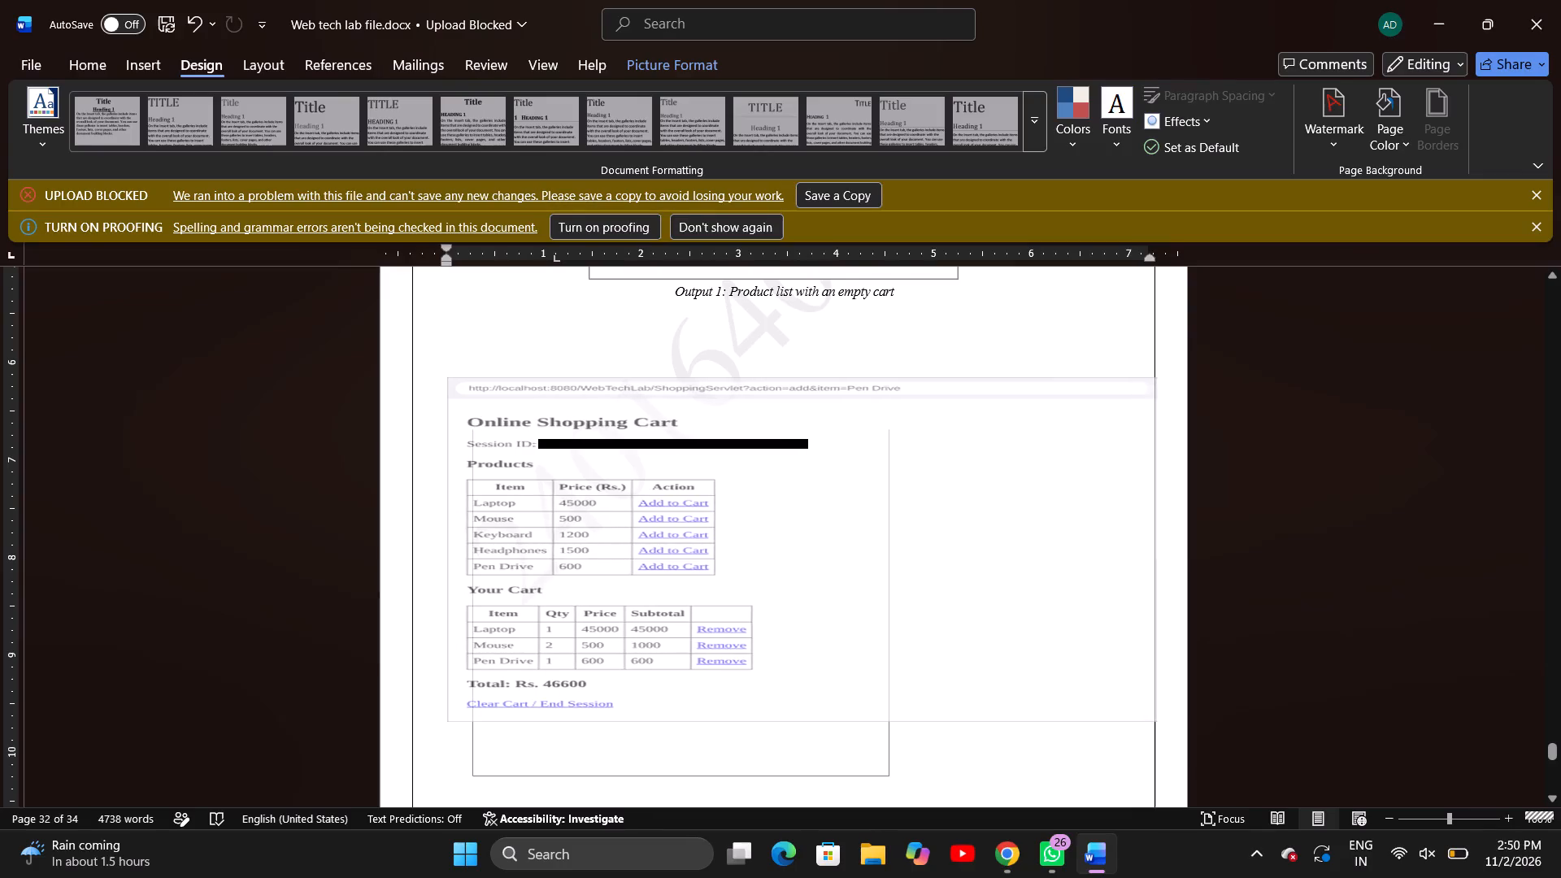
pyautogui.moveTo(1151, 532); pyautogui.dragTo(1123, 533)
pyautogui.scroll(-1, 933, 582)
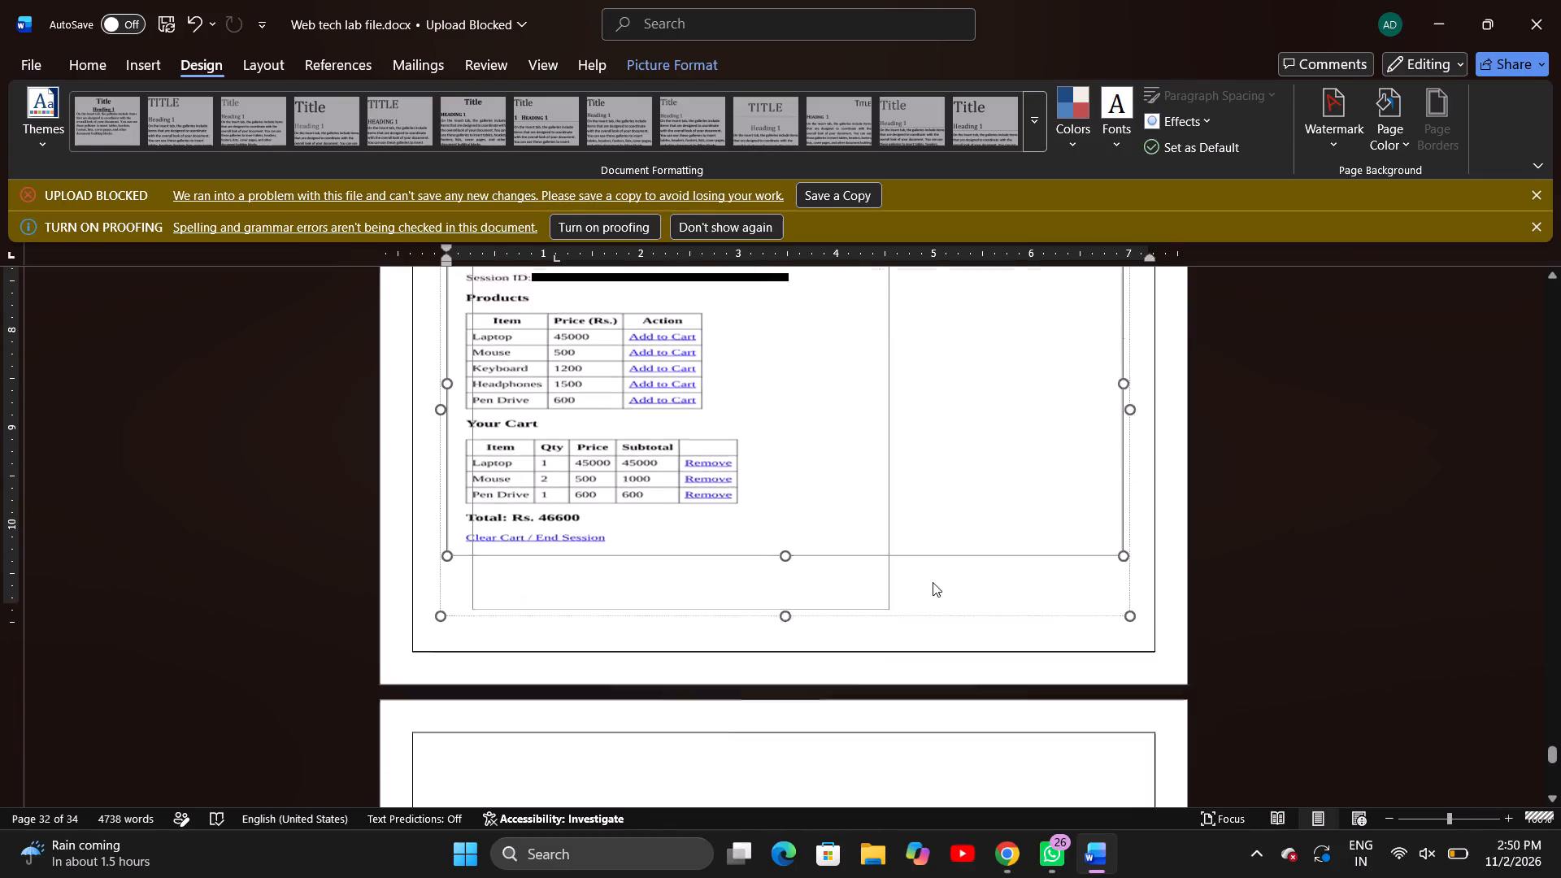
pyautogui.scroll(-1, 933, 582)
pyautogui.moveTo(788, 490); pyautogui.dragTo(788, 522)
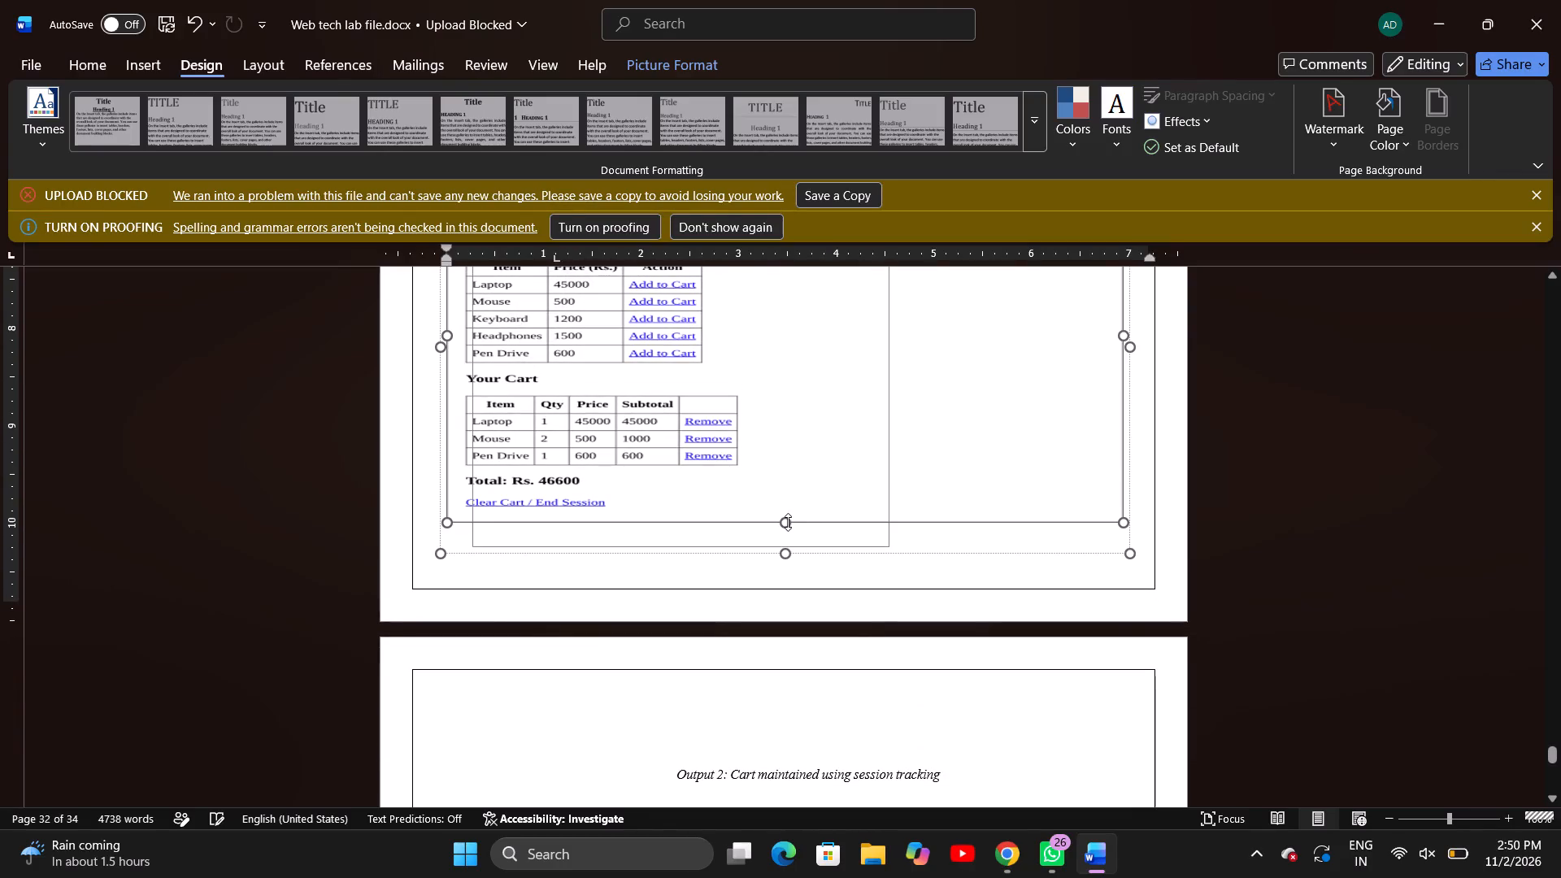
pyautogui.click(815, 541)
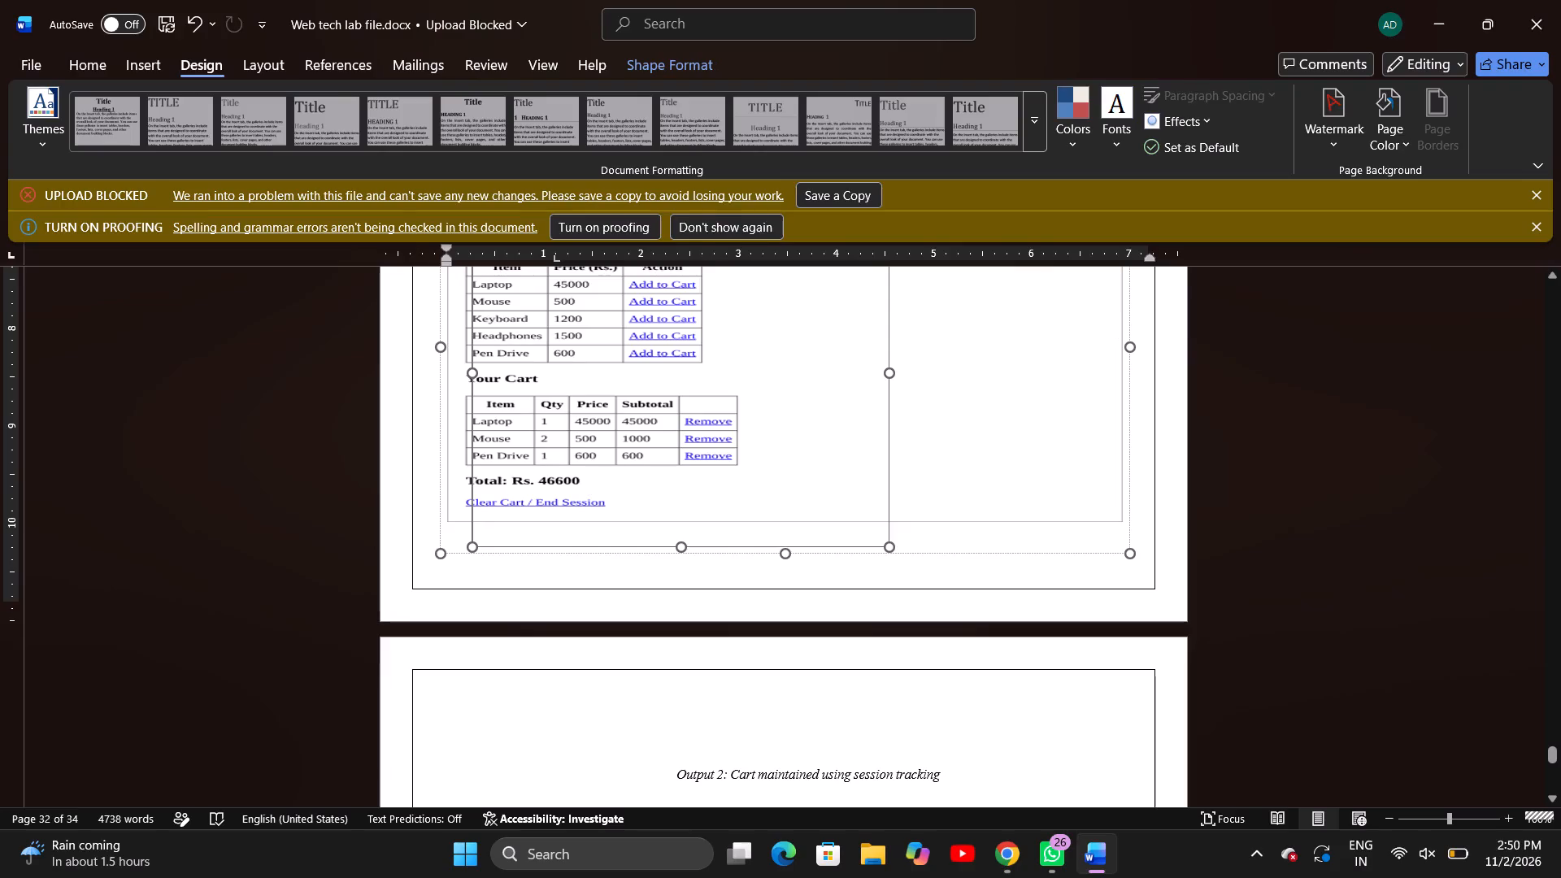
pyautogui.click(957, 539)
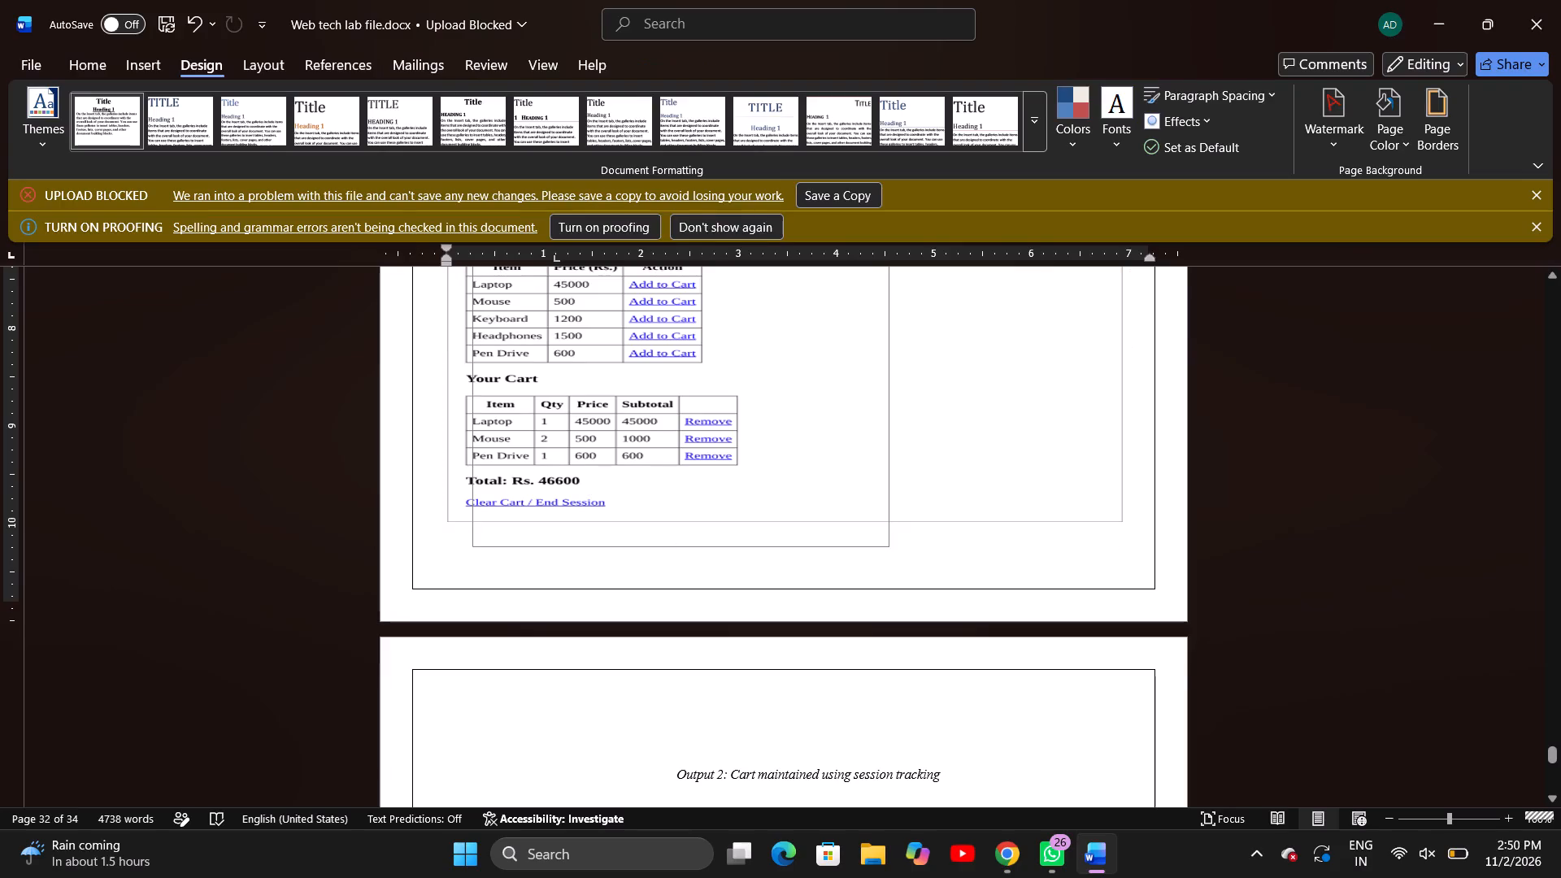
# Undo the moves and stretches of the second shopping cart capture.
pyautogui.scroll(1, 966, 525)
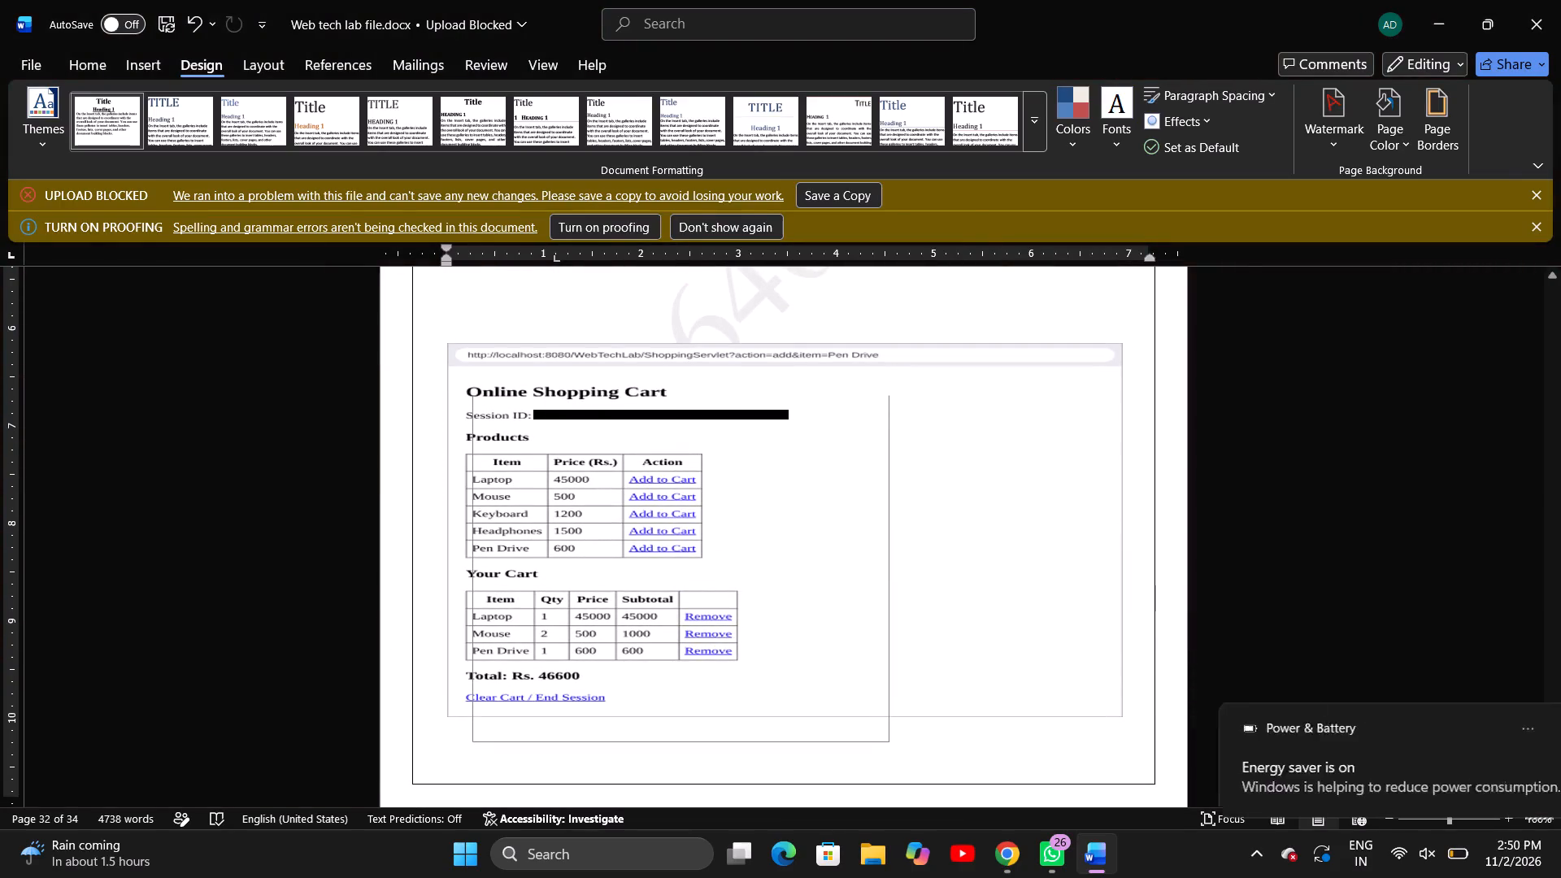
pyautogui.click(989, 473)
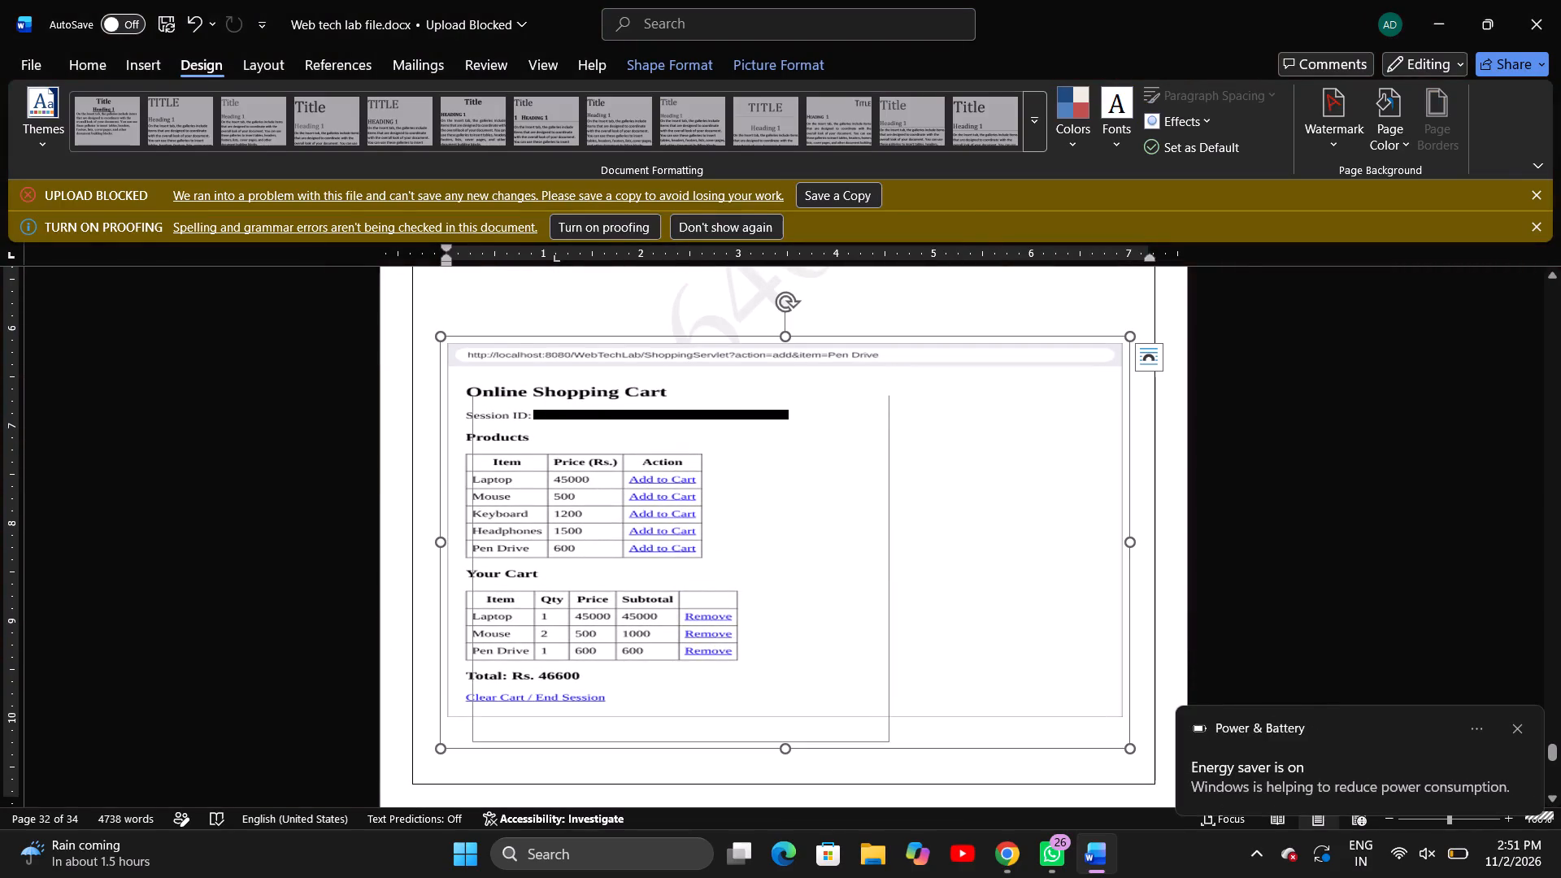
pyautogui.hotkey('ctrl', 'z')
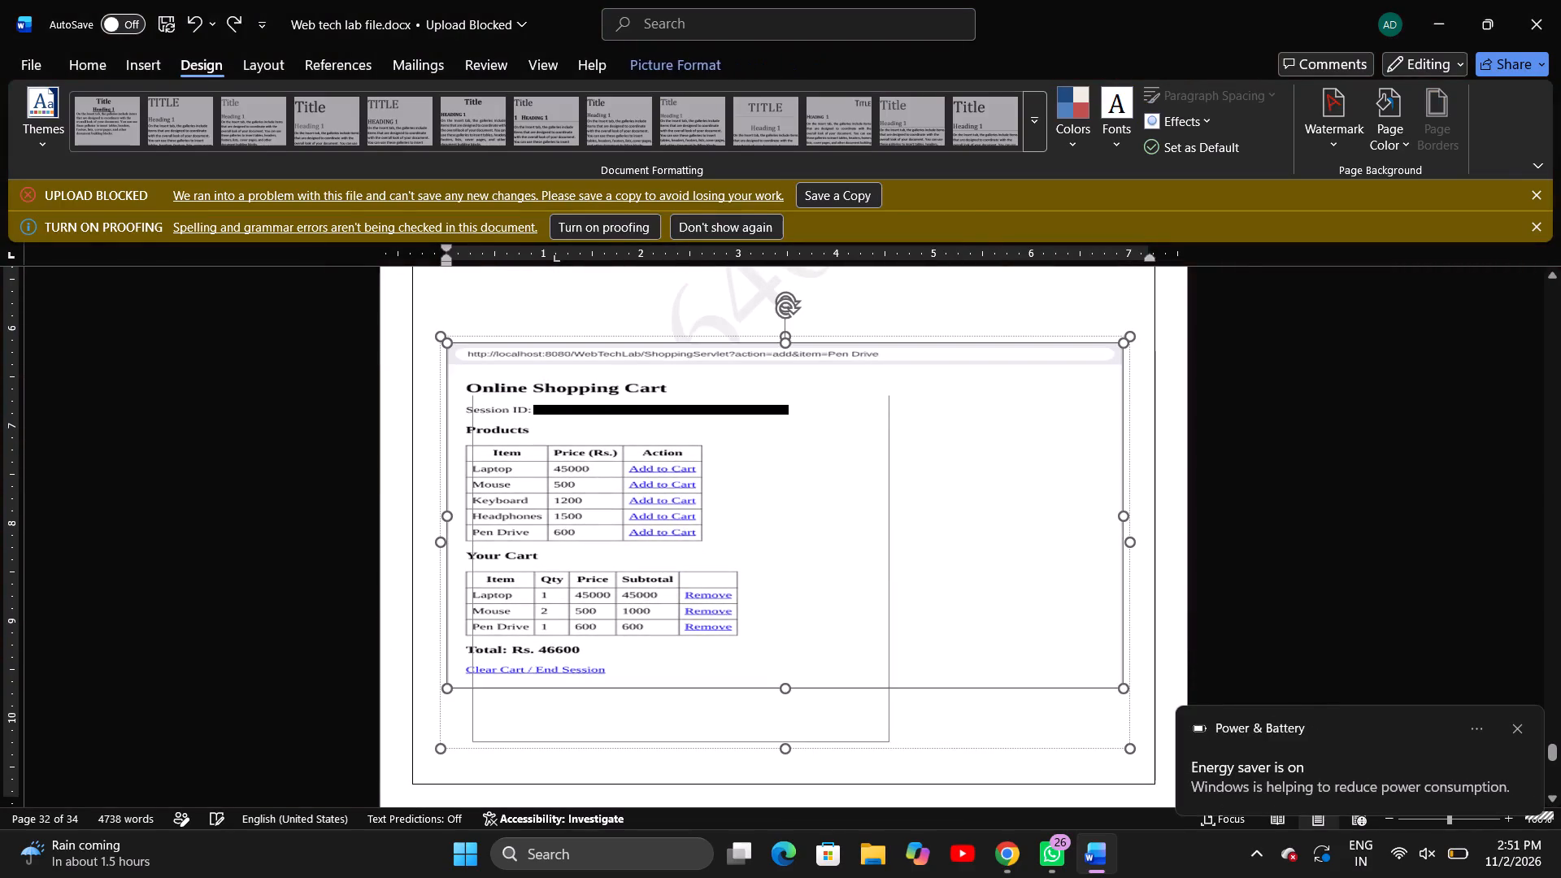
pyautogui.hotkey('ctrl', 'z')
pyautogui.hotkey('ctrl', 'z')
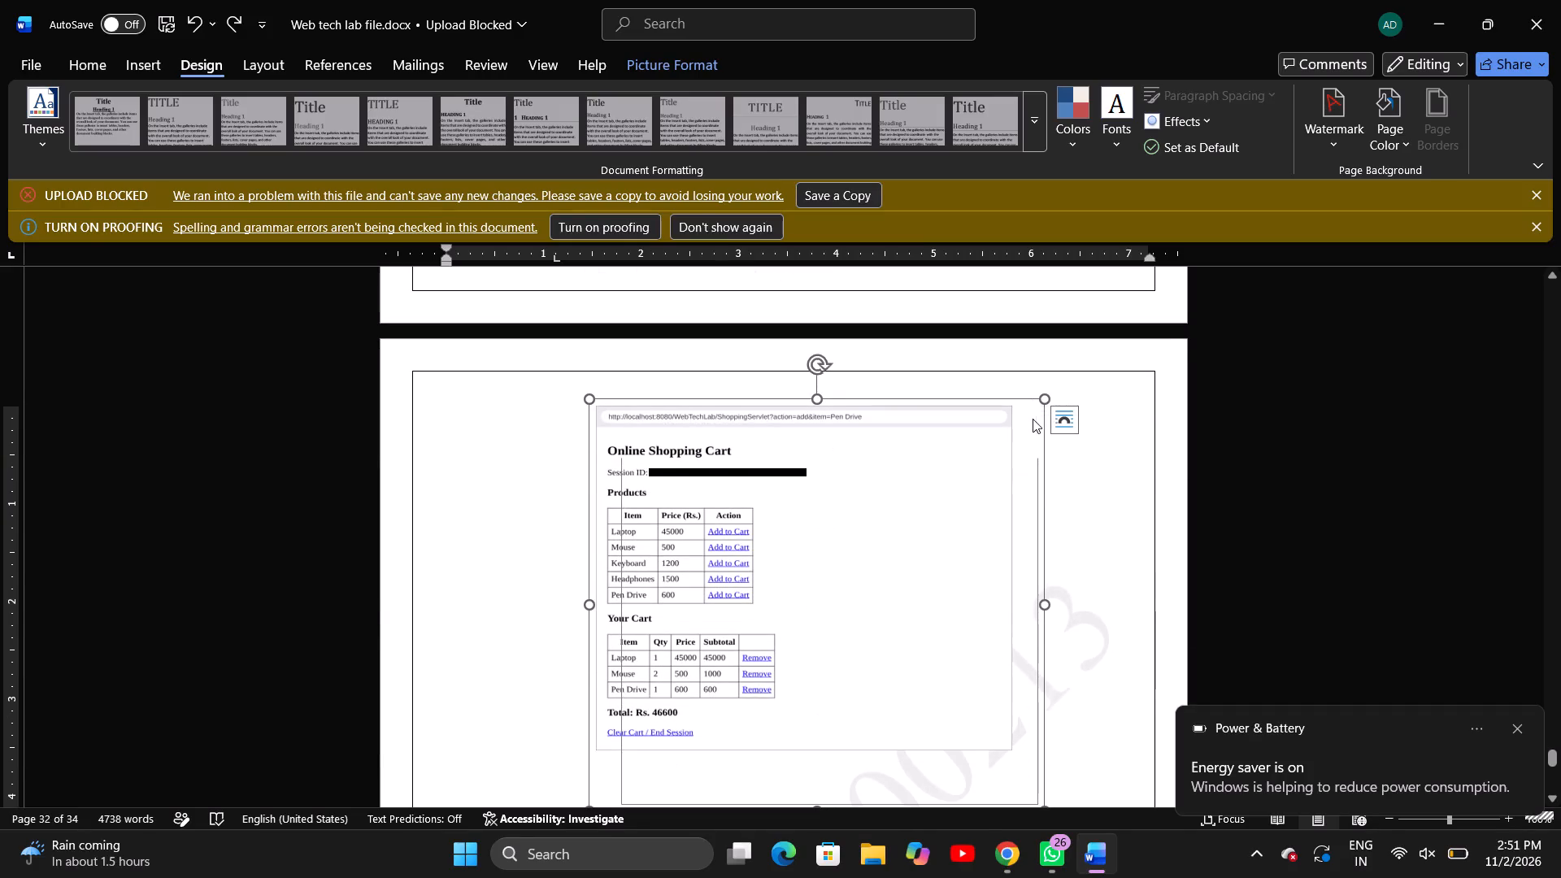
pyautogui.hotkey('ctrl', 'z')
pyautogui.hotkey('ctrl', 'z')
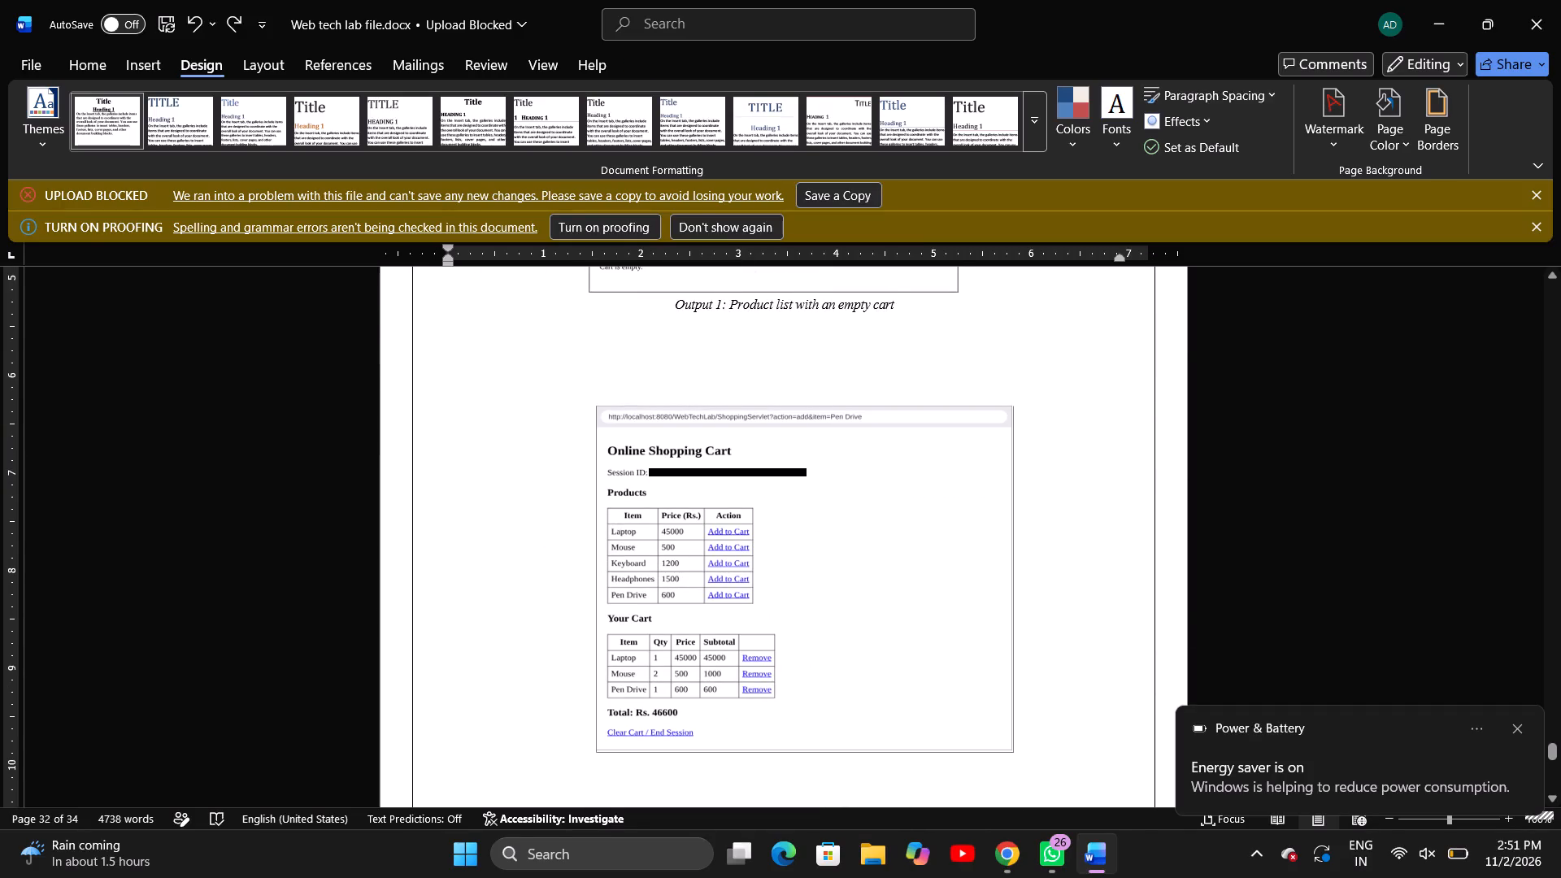
# Move the whole second cart capture, frame and picture together, up beneath the Output 1 caption and flush with the left text margin.
pyautogui.scroll(1, 1088, 424)
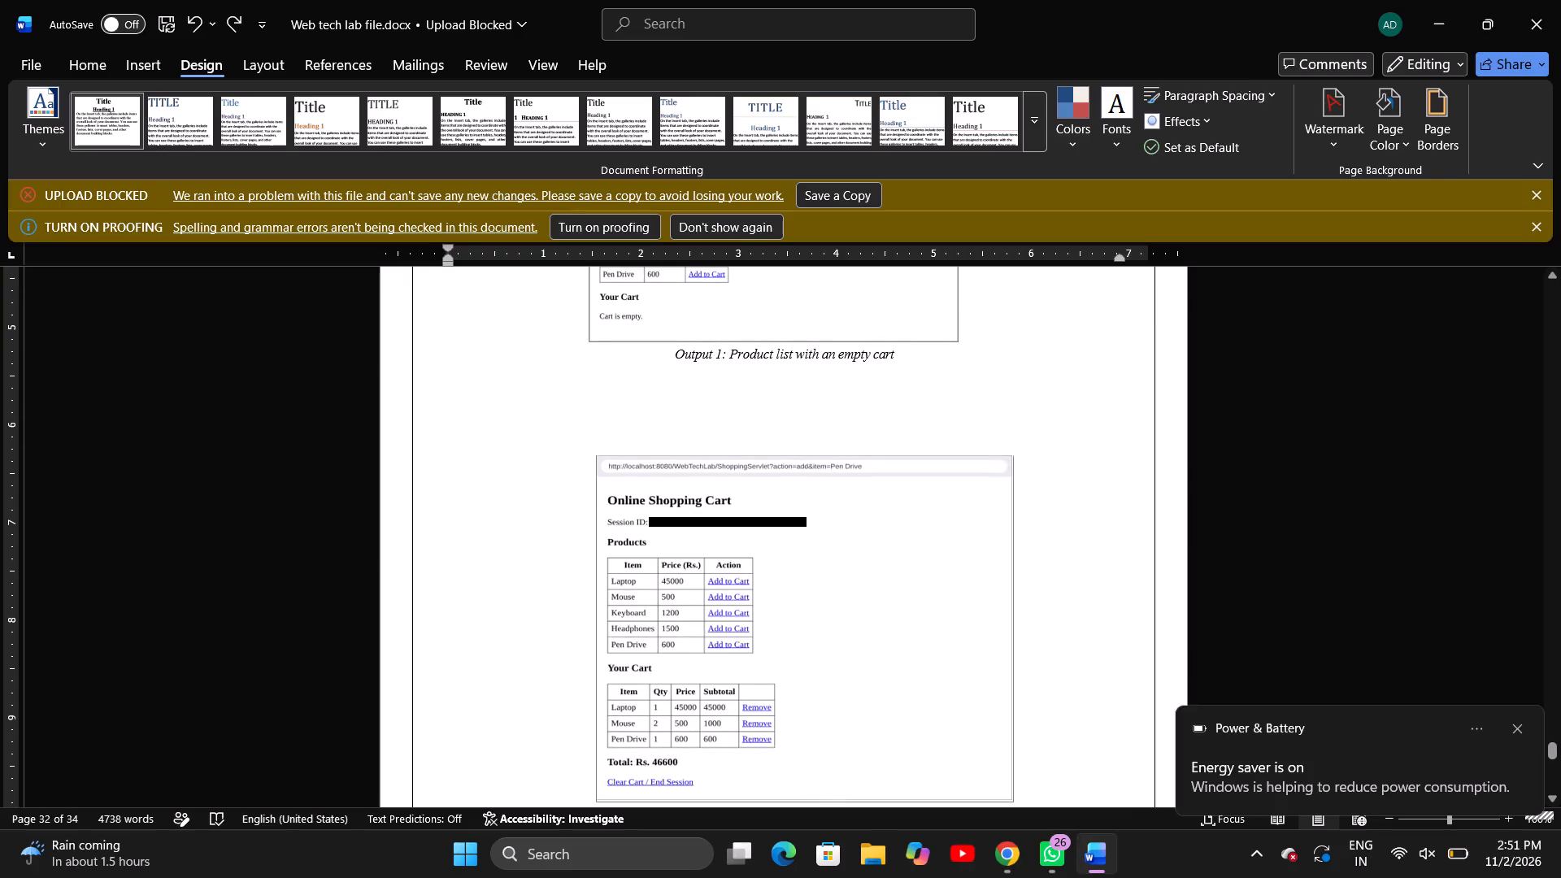
pyautogui.click(802, 430)
pyautogui.click(802, 511)
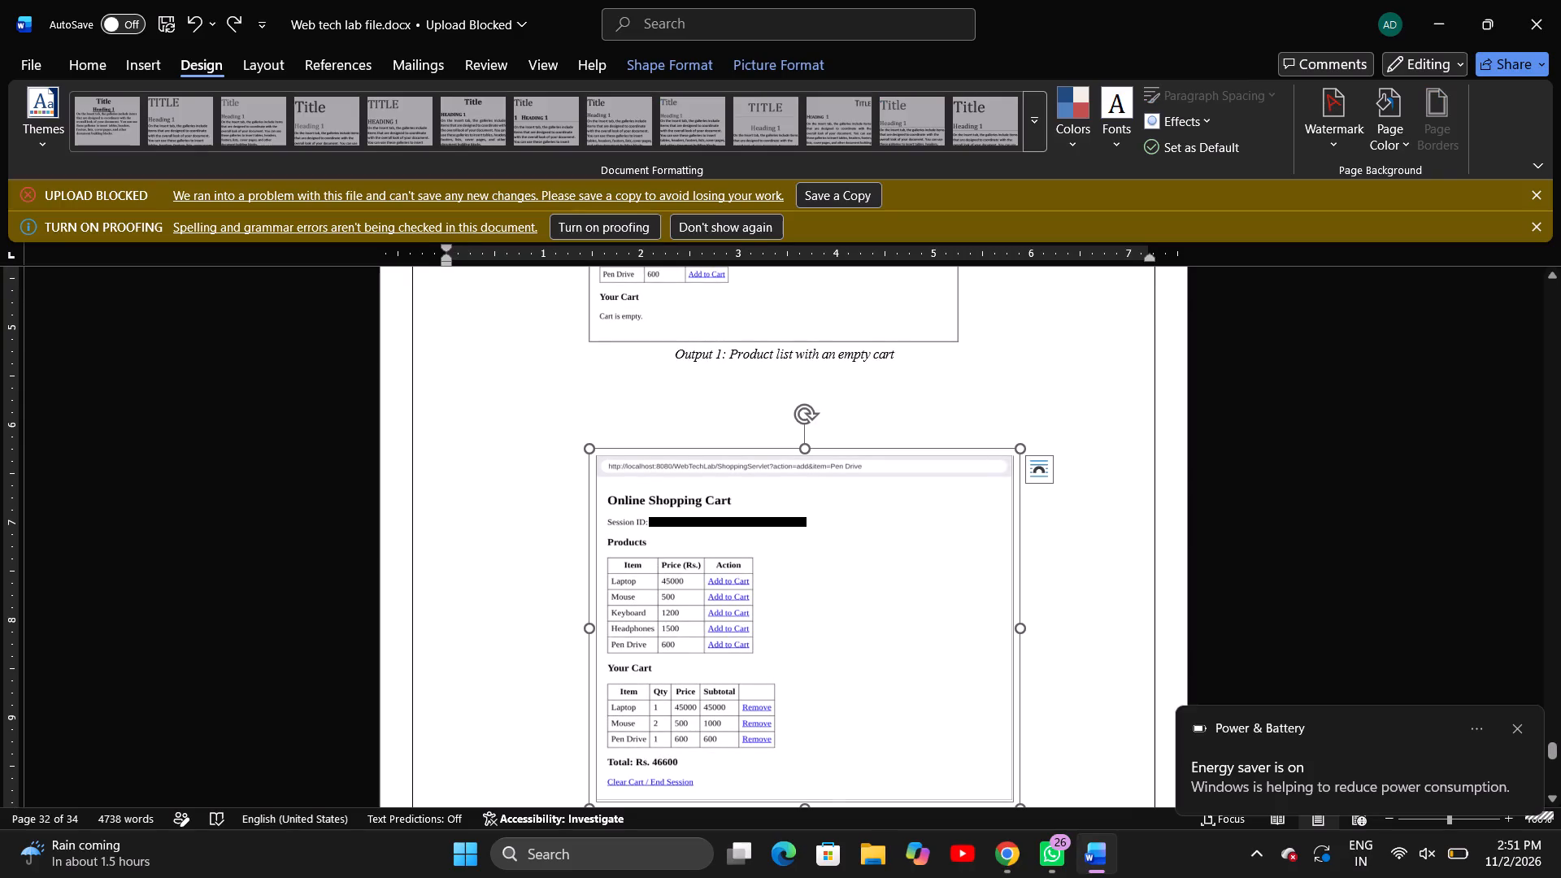
pyautogui.moveTo(808, 469); pyautogui.dragTo(800, 415)
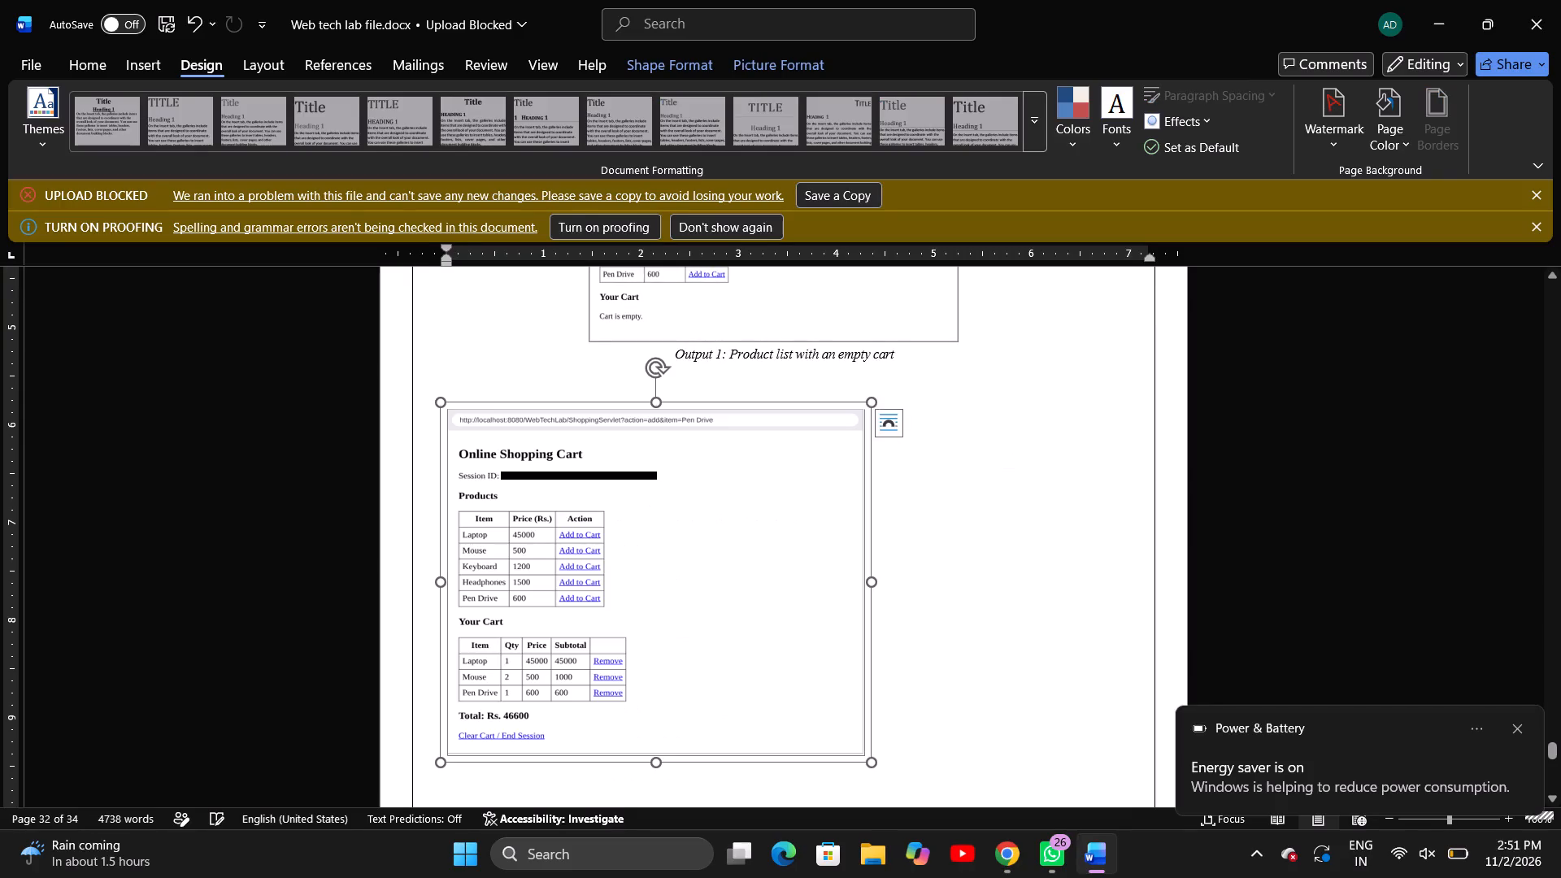
# Widen the first cart capture on both sides to about 6 inches, keeping its height.
pyautogui.scroll(1, 959, 537)
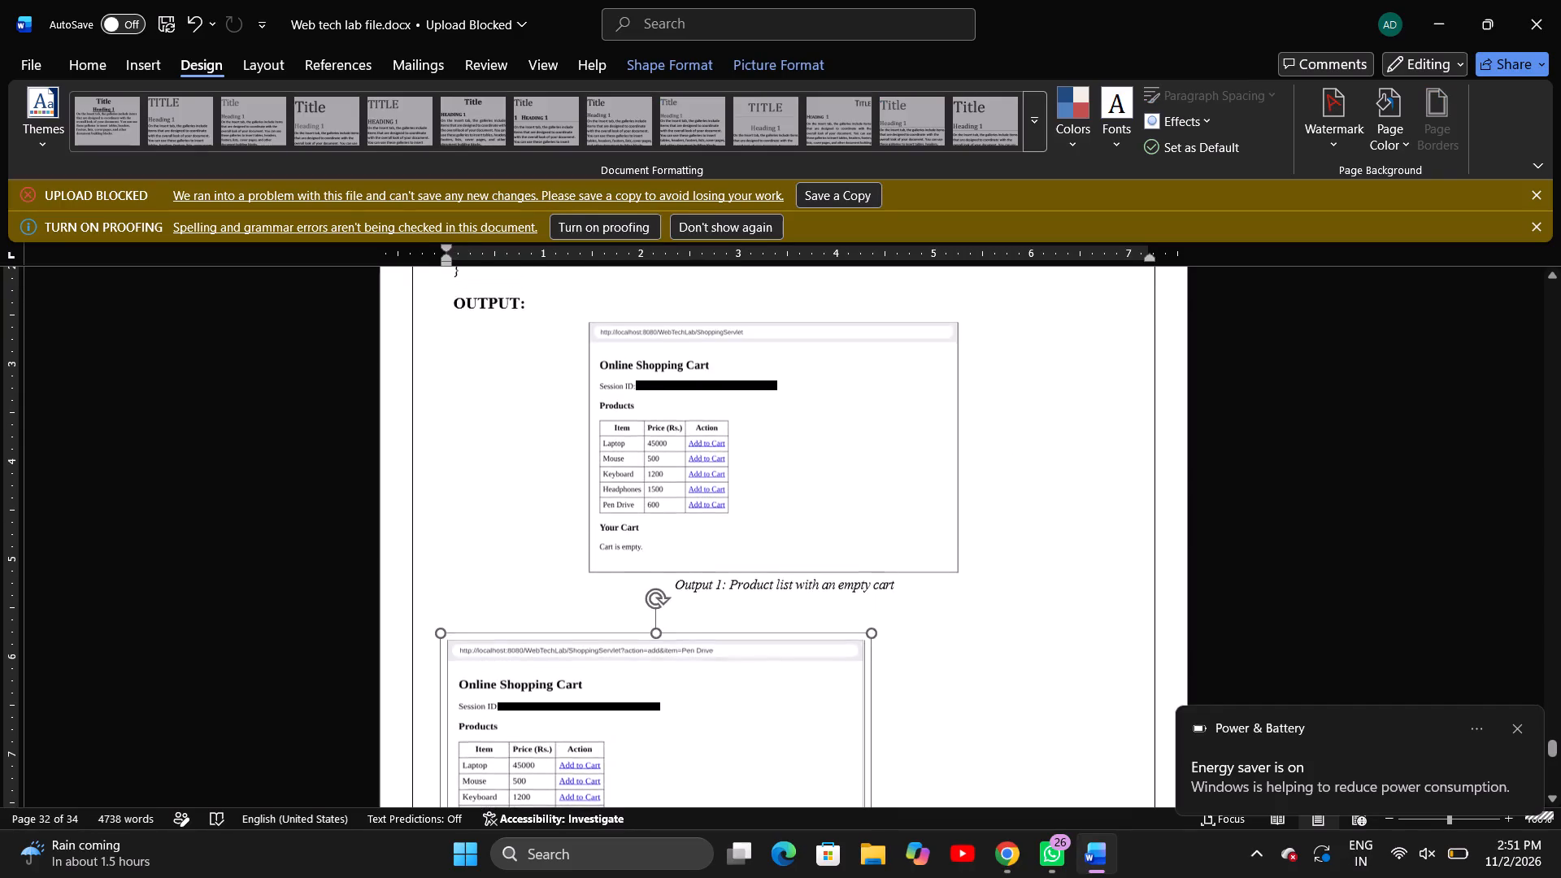
pyautogui.scroll(1, 959, 537)
pyautogui.click(811, 525)
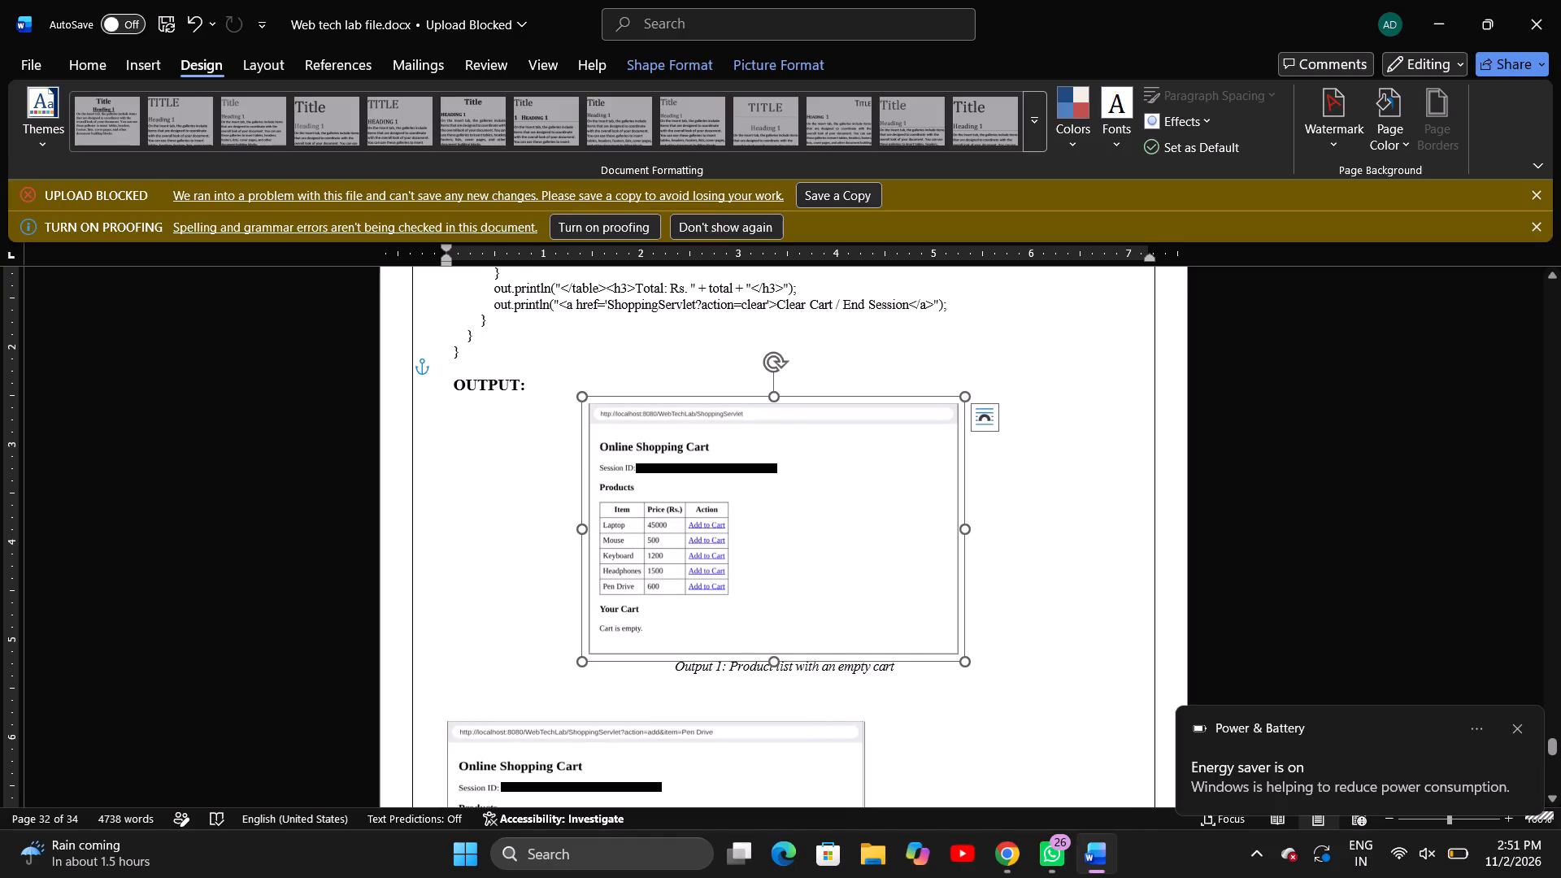
pyautogui.moveTo(583, 530); pyautogui.dragTo(517, 526)
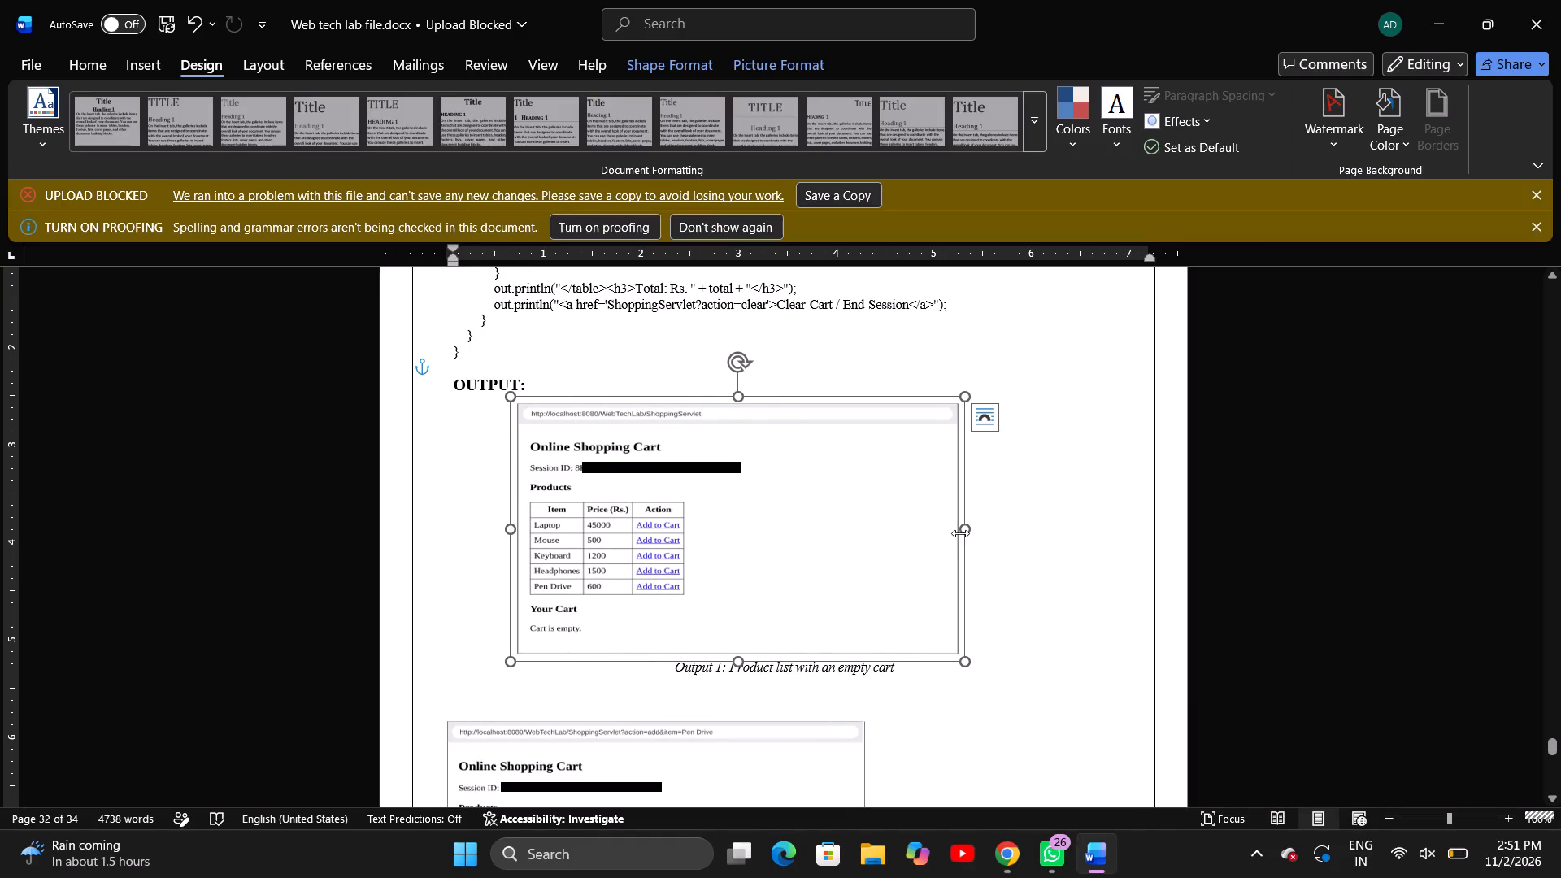
pyautogui.moveTo(960, 533); pyautogui.dragTo(1057, 529)
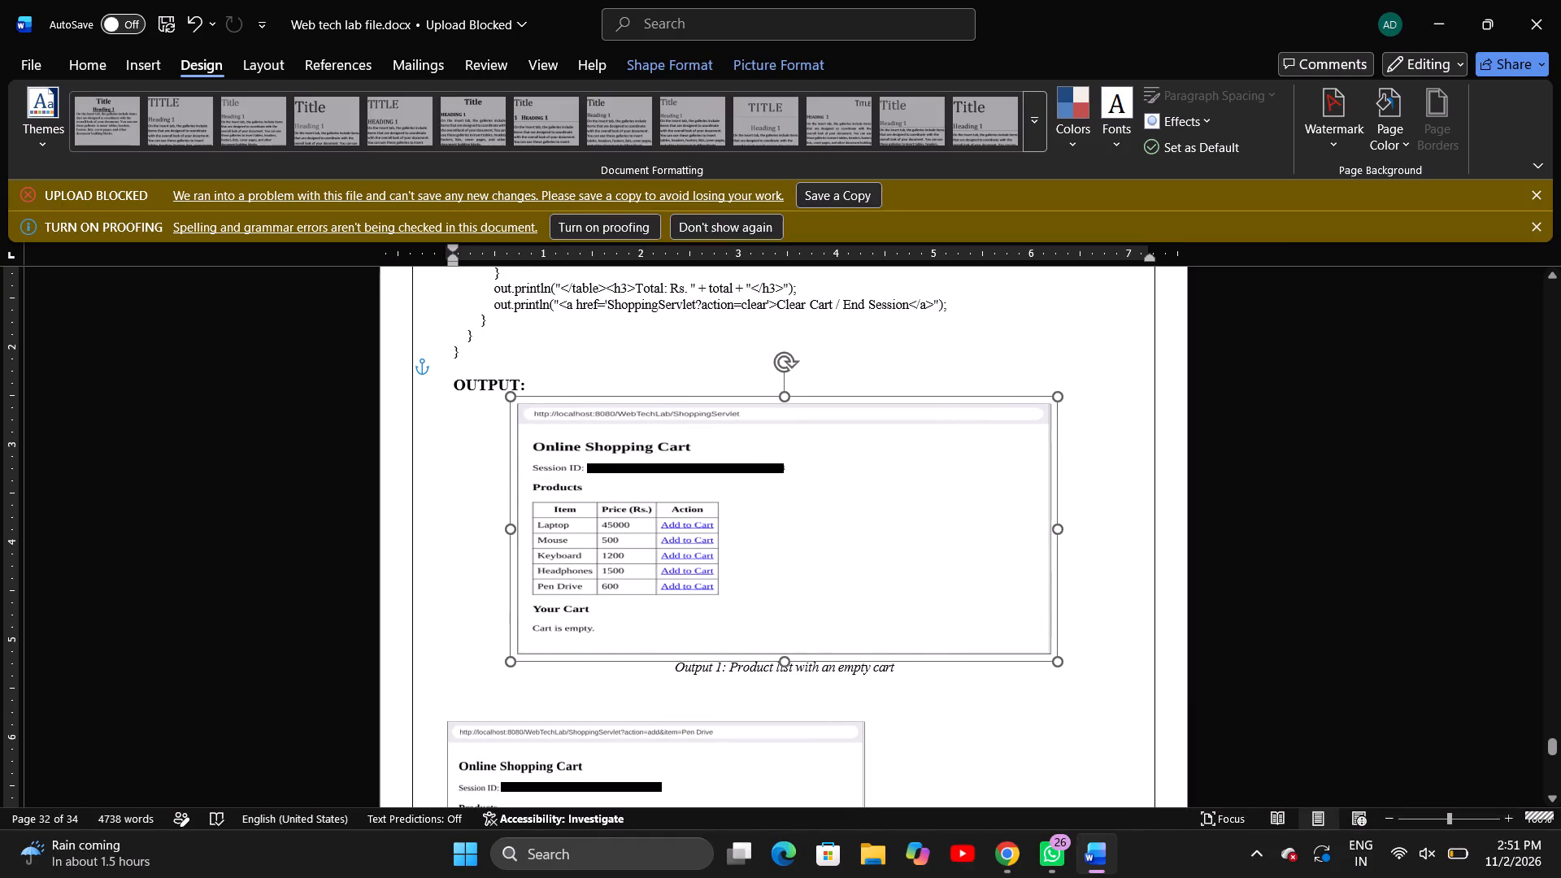
pyautogui.moveTo(1057, 529); pyautogui.dragTo(1105, 526)
pyautogui.click(1178, 593)
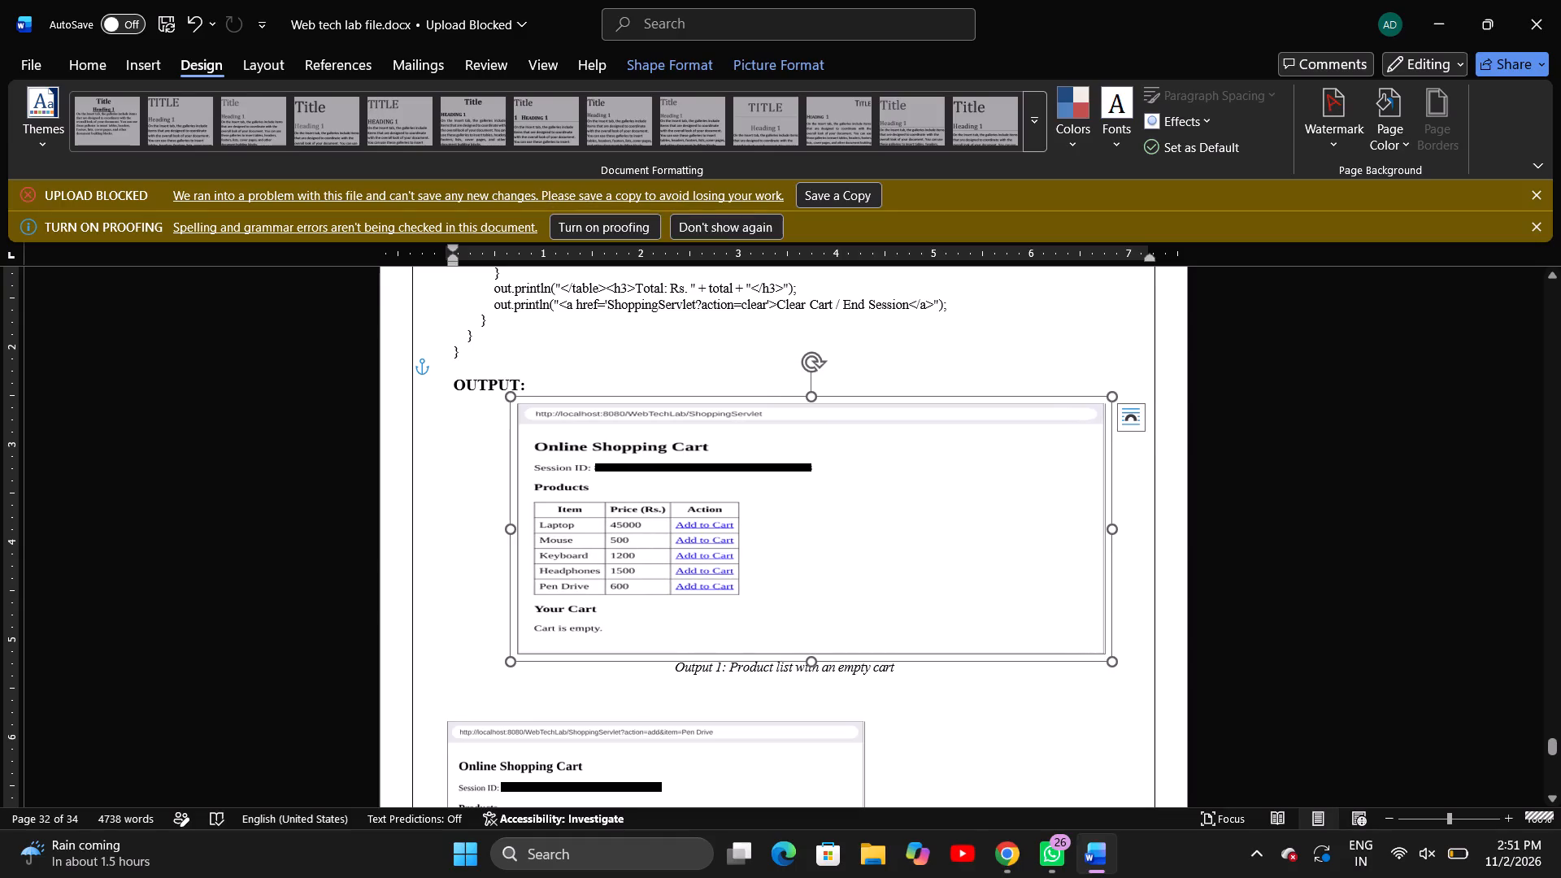
# Widen the second cart capture rightward to about 6.9 inches, keeping its height and left edge.
pyautogui.scroll(-2, 1178, 593)
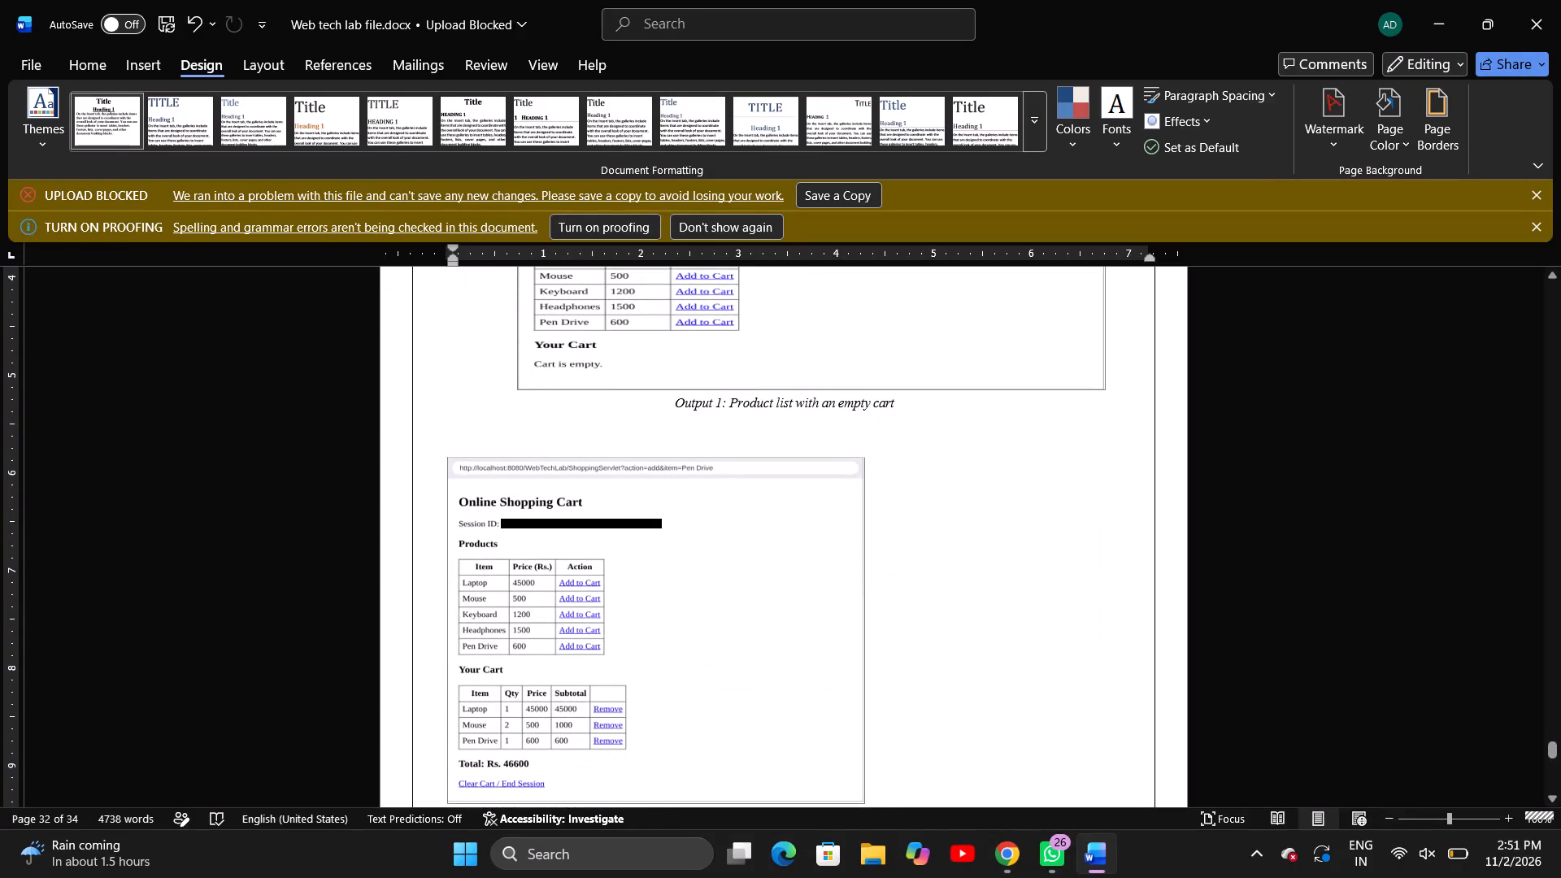
pyautogui.click(769, 586)
pyautogui.scroll(-1, 1025, 631)
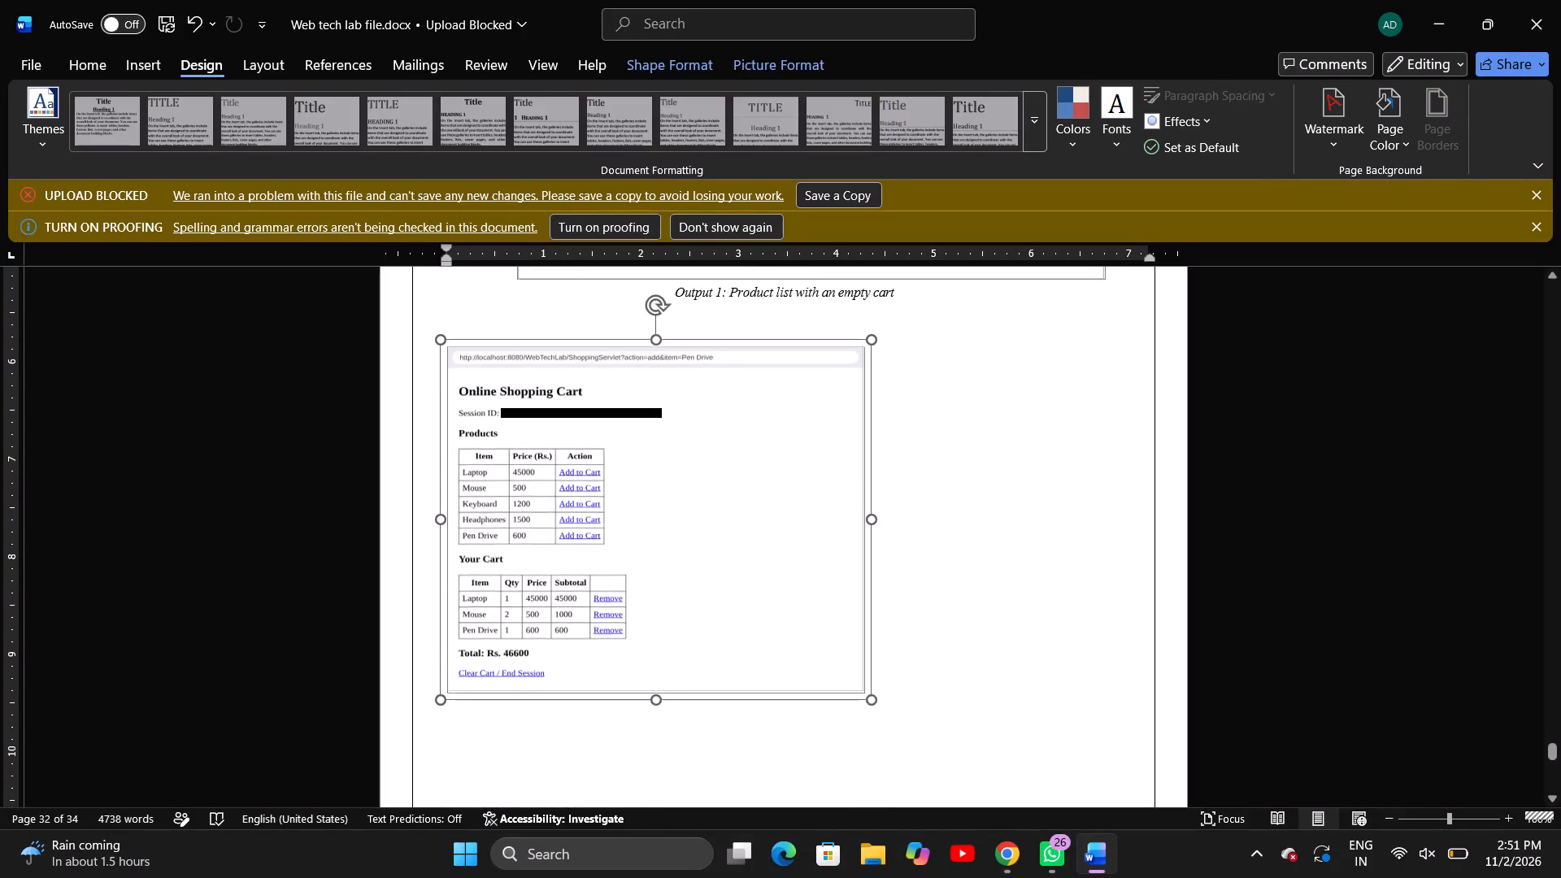
pyautogui.scroll(-1, 1025, 631)
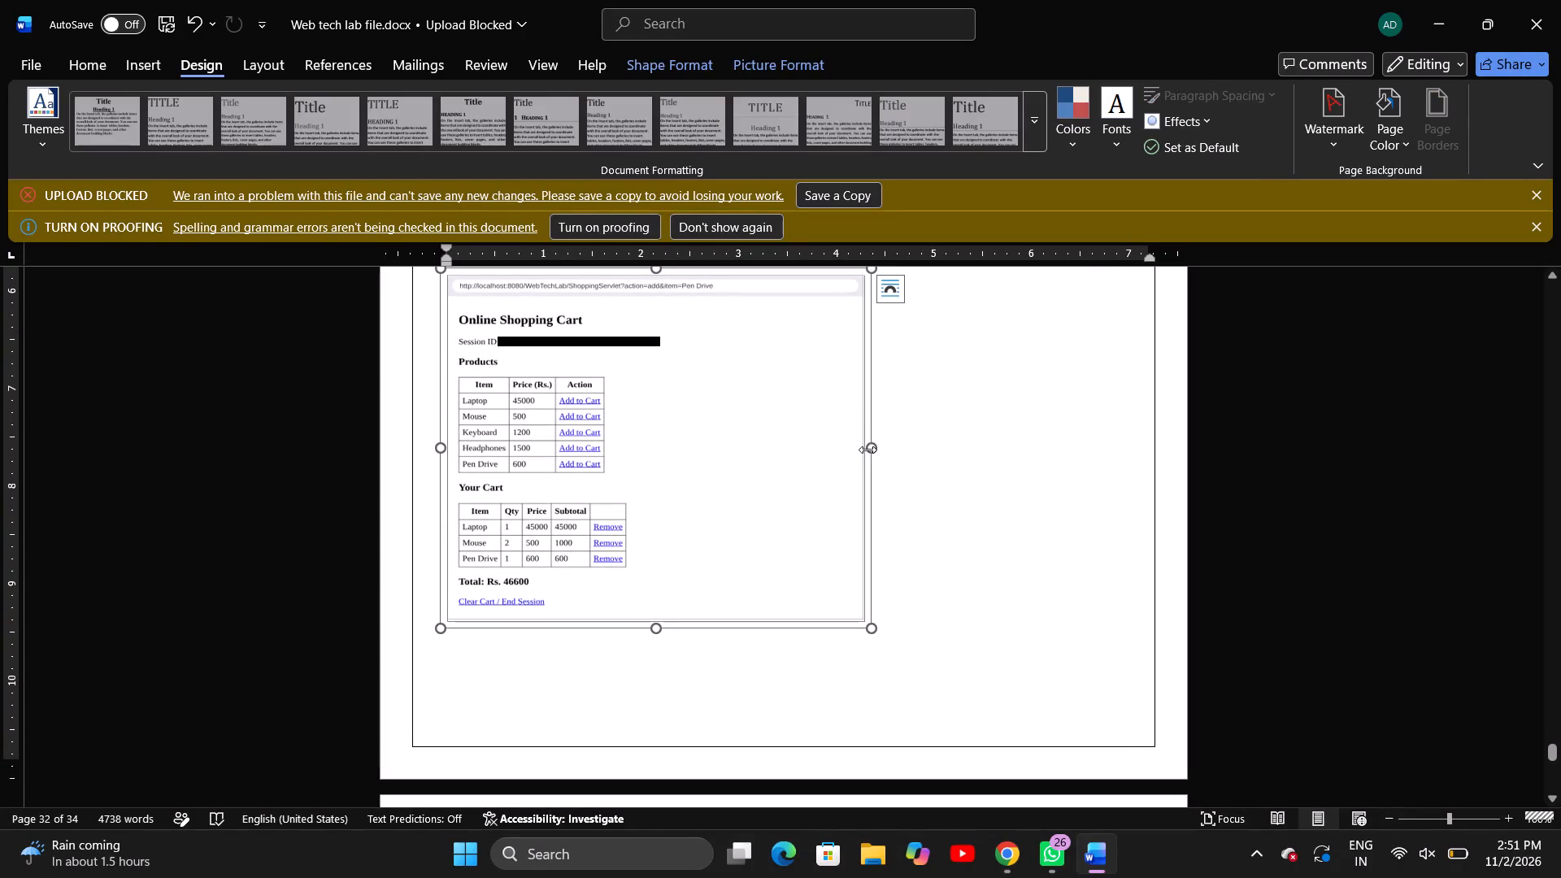
pyautogui.moveTo(867, 450); pyautogui.dragTo(1045, 472)
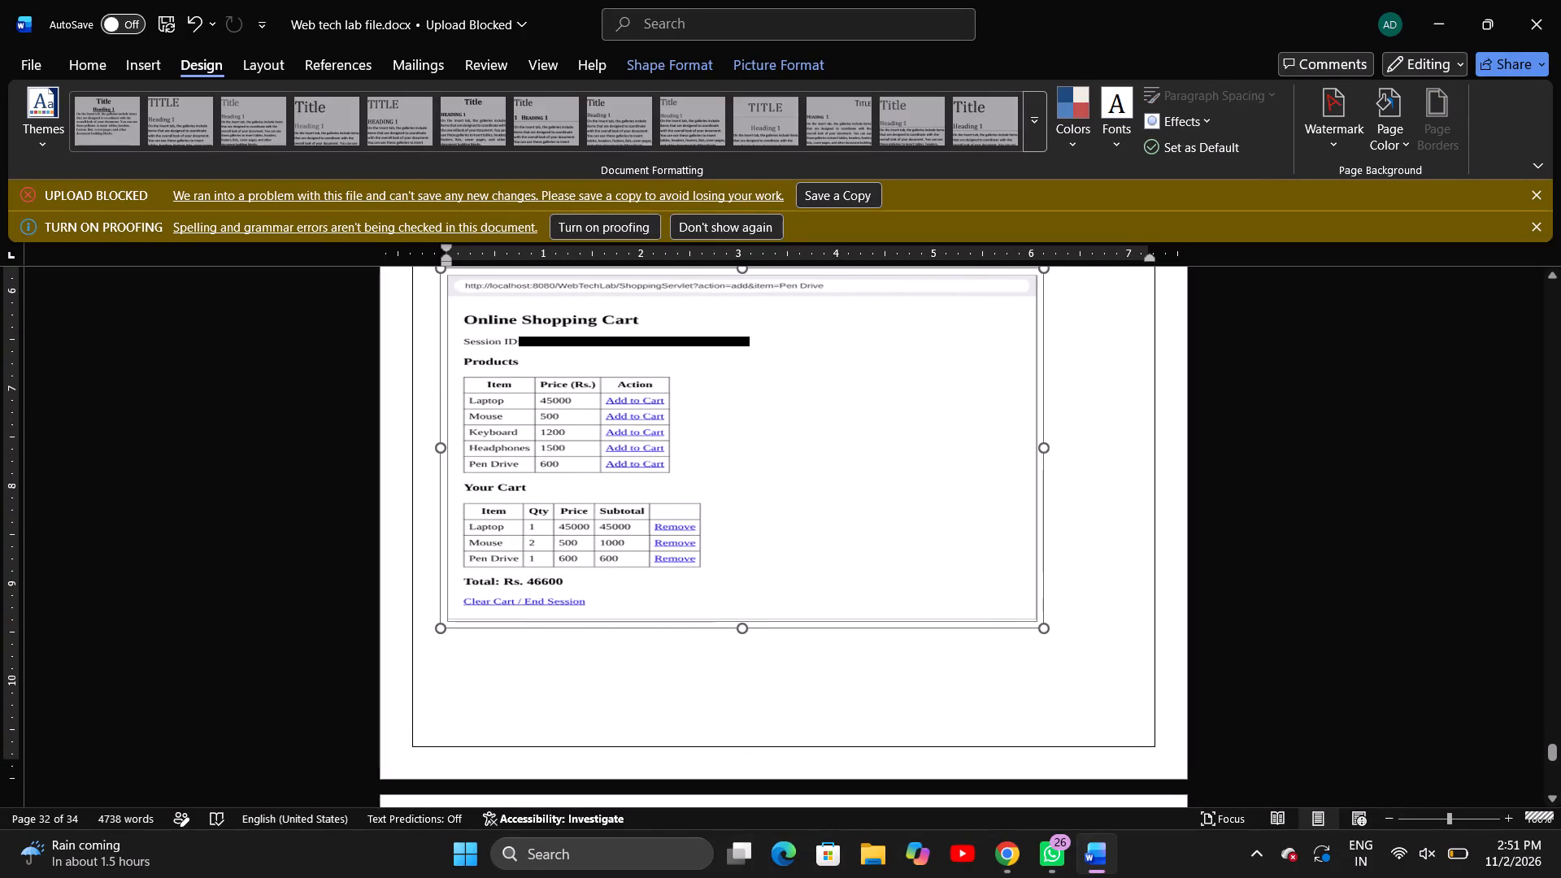
pyautogui.moveTo(1045, 472); pyautogui.dragTo(1121, 475)
pyautogui.click(902, 672)
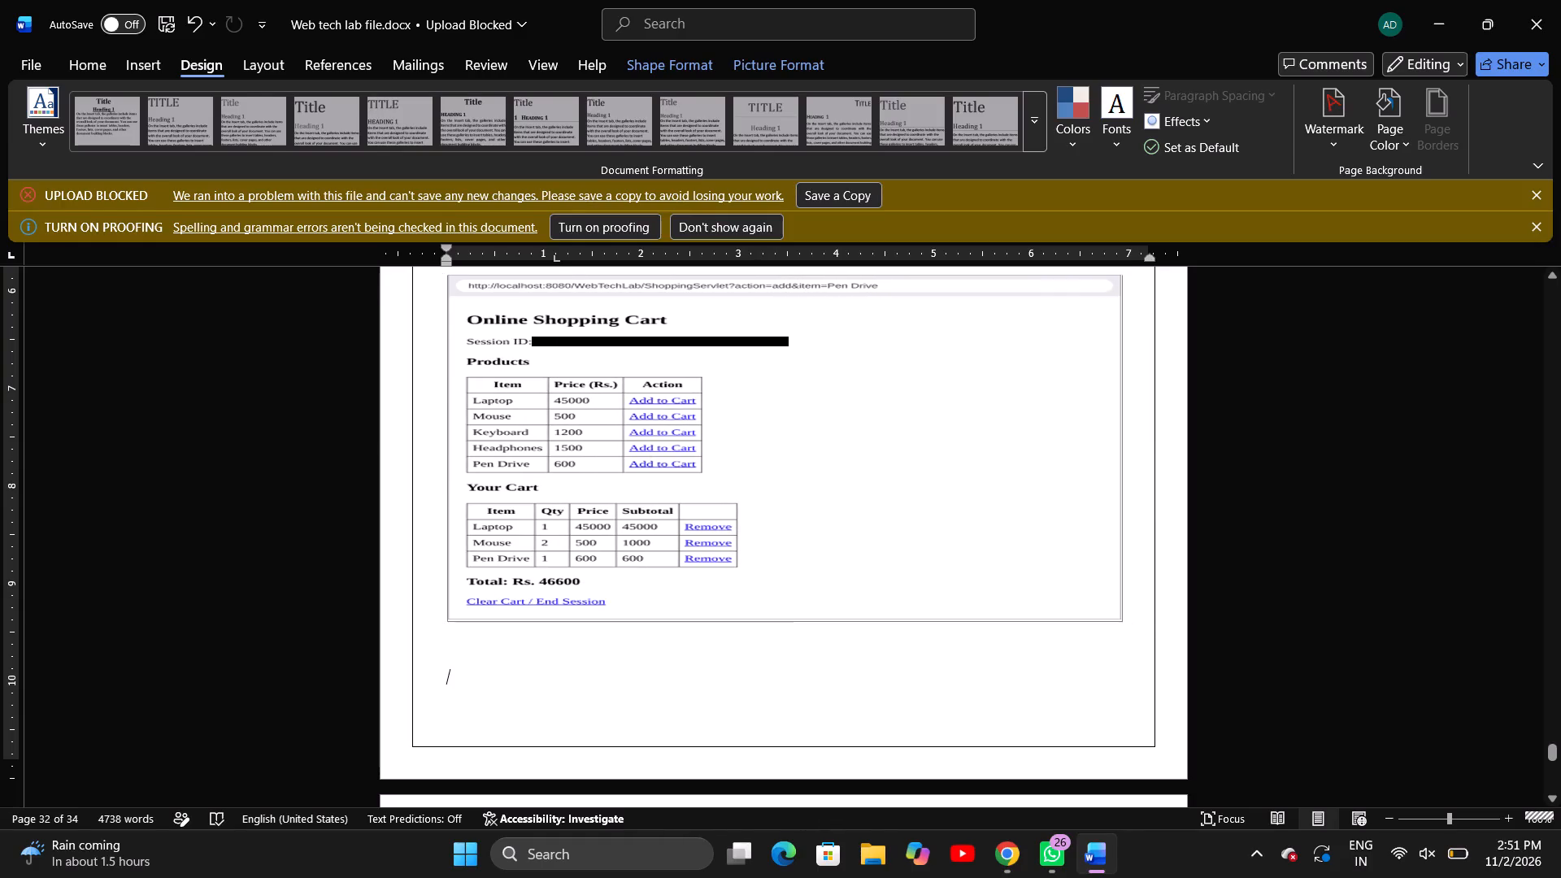
# Narrow the second cart capture slightly to about 6.8 inches and compare its width and placement with the first capture.
pyautogui.scroll(2, 902, 672)
pyautogui.scroll(-2, 902, 672)
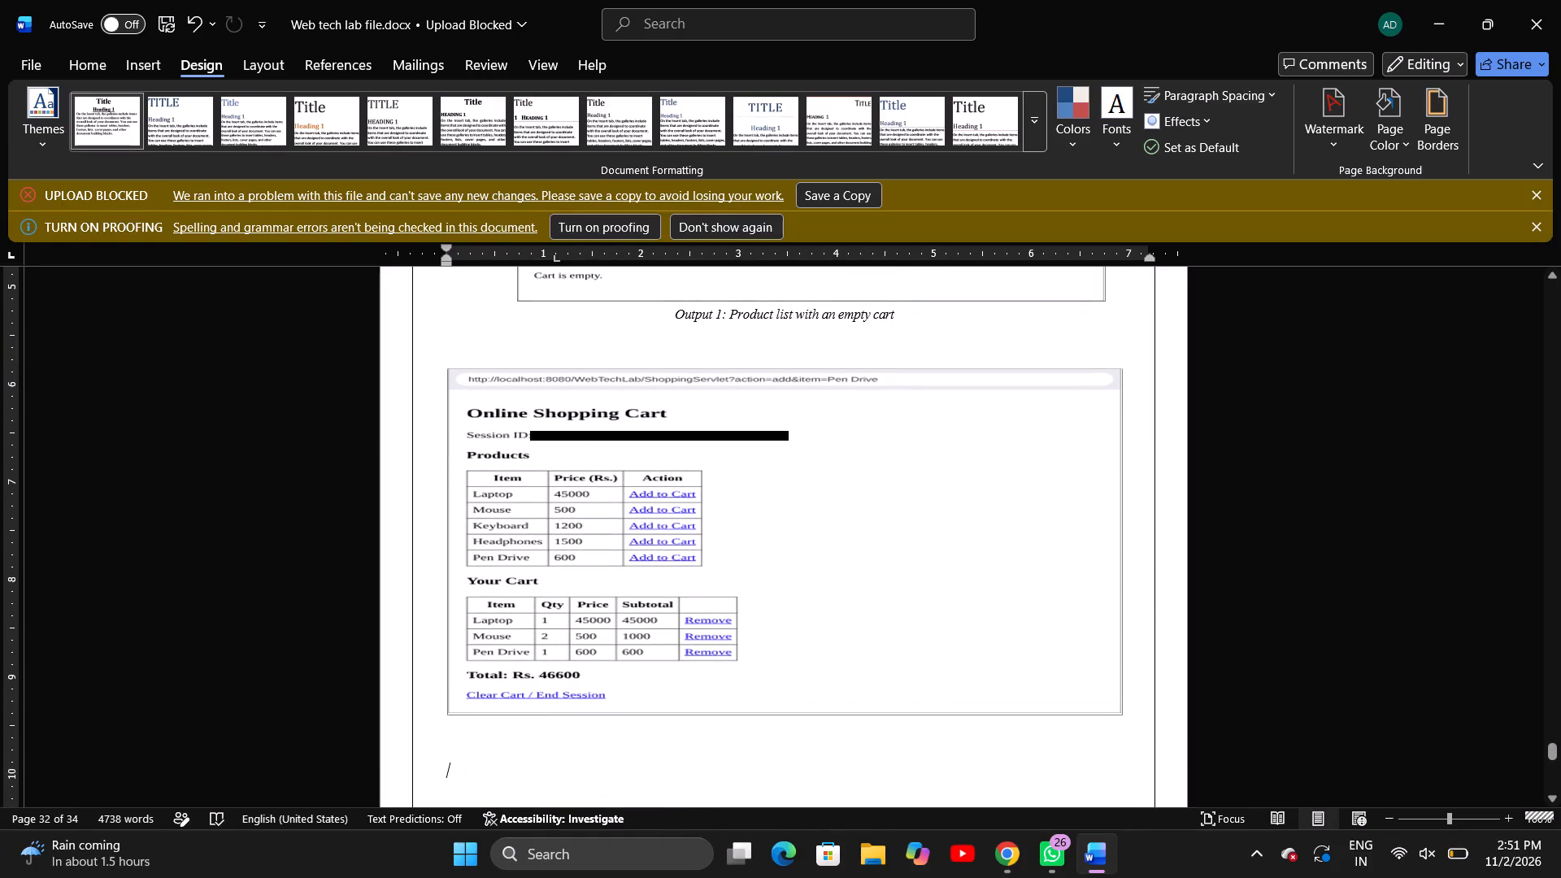
pyautogui.click(809, 642)
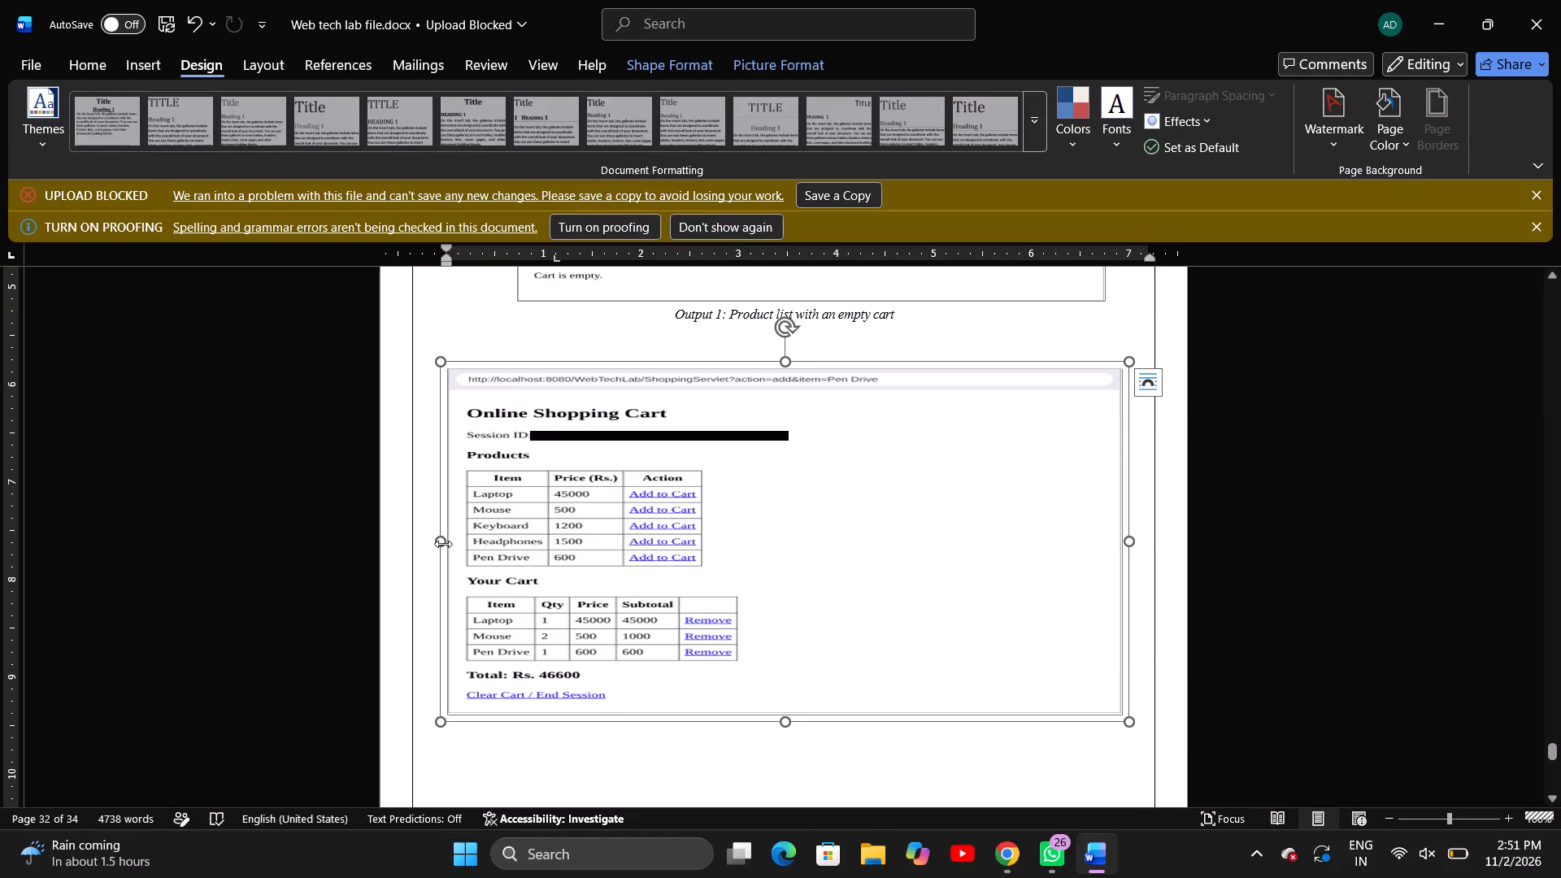
pyautogui.moveTo(443, 544); pyautogui.dragTo(461, 544)
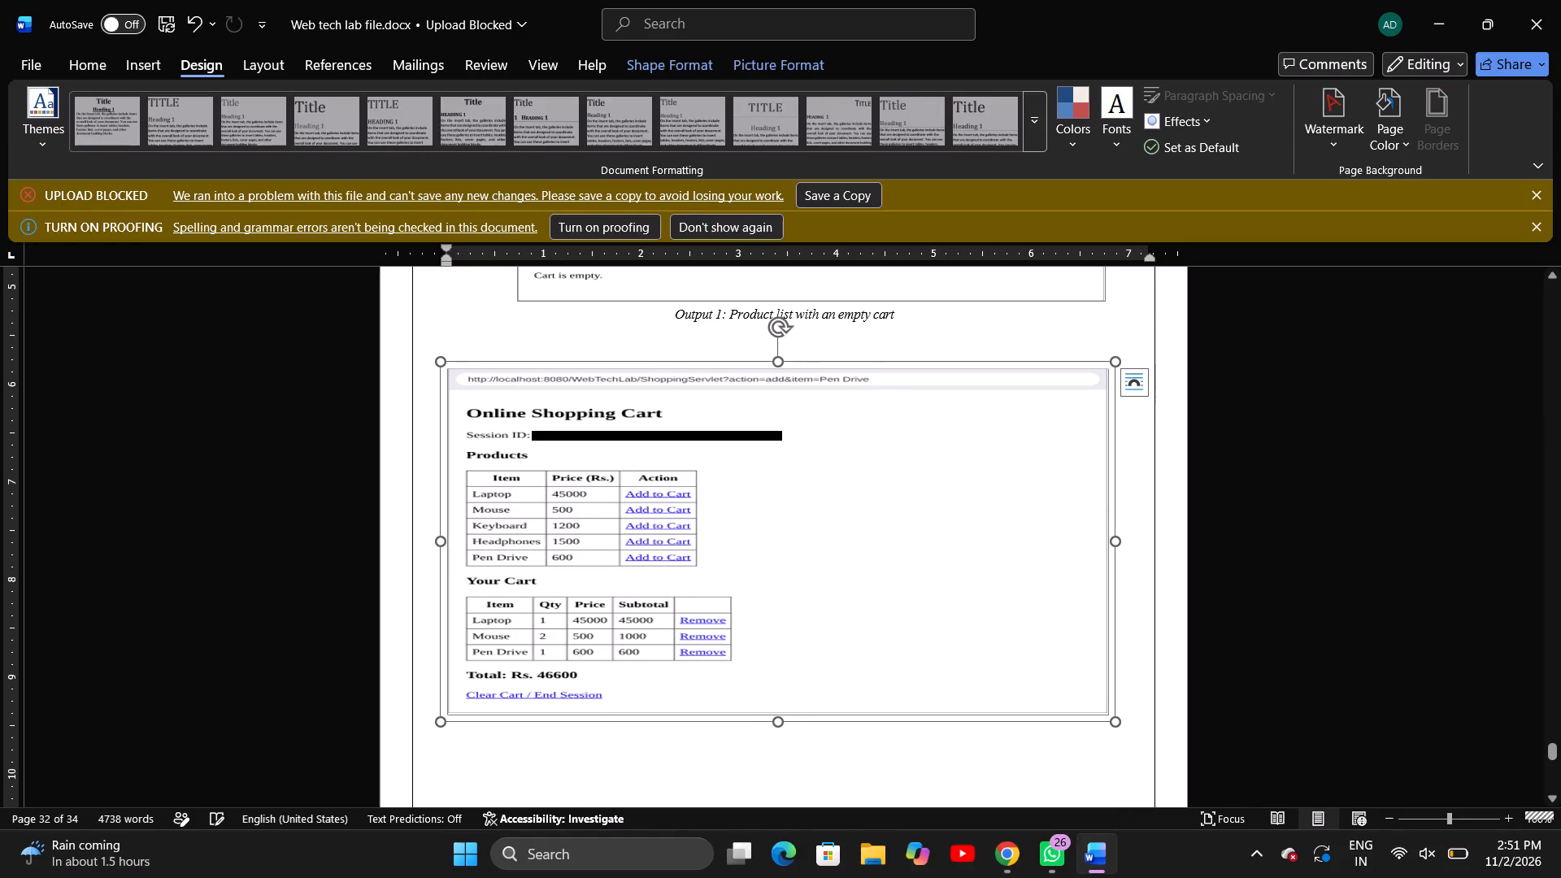
pyautogui.click(757, 573)
pyautogui.scroll(2, 757, 573)
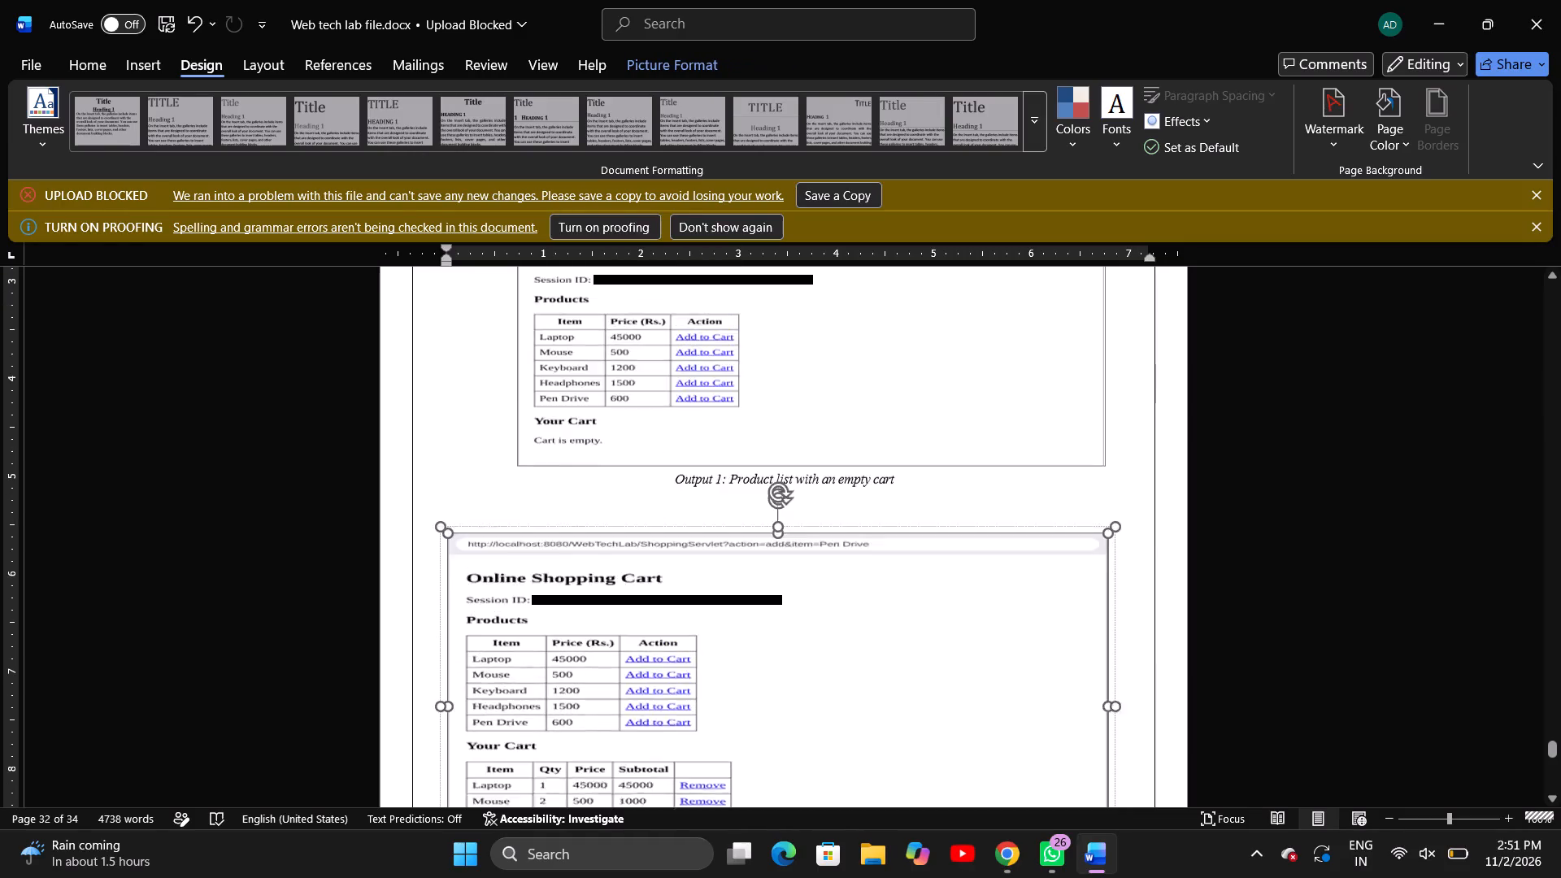
pyautogui.scroll(1, 757, 573)
pyautogui.click(839, 585)
pyautogui.scroll(-2, 839, 585)
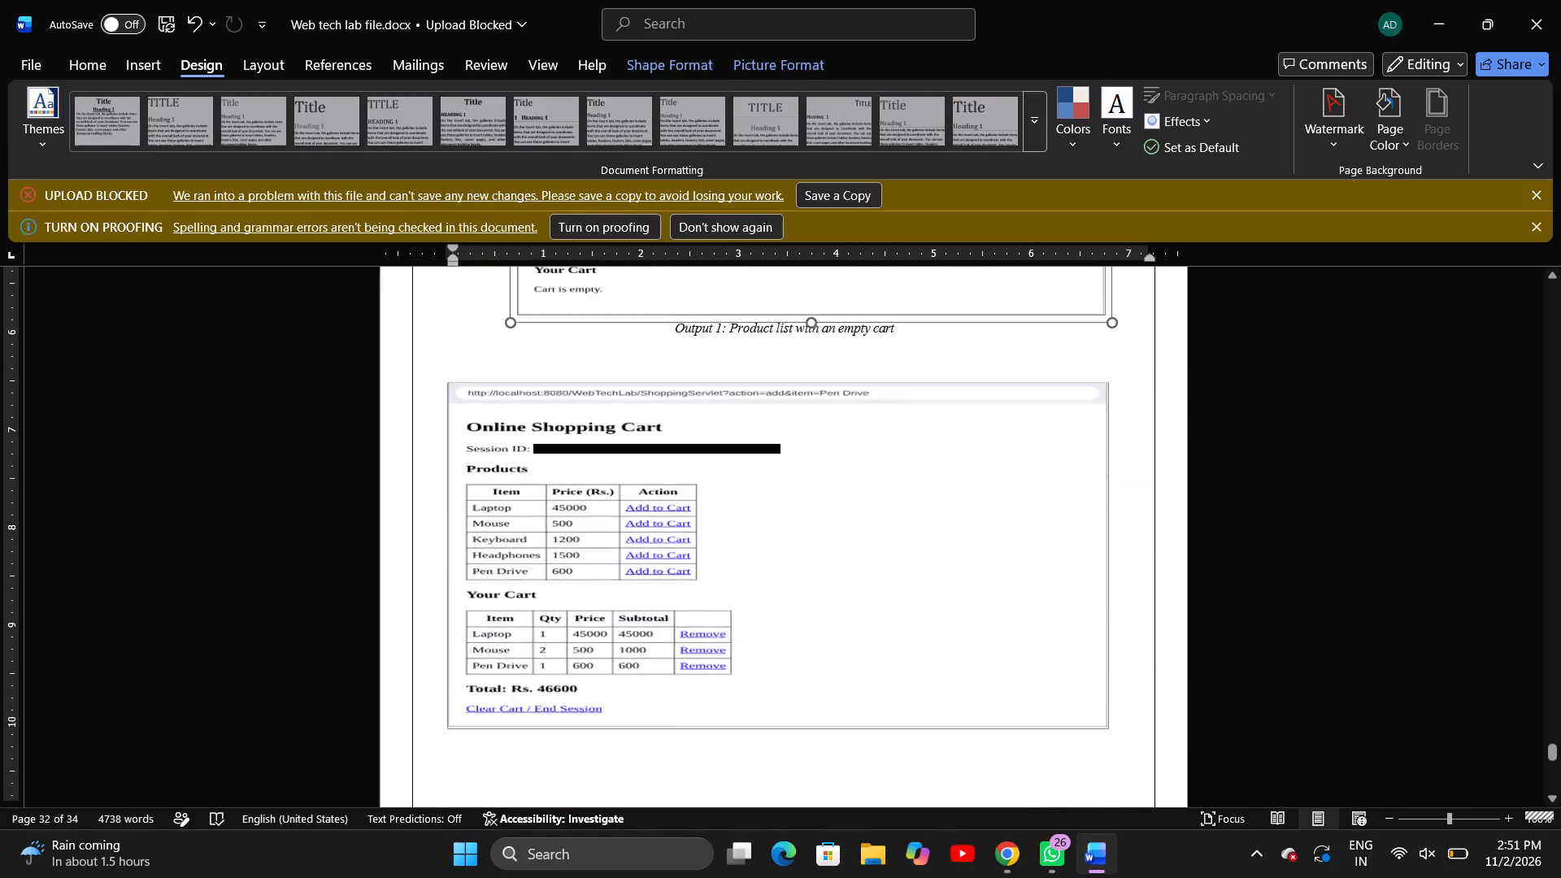
# Move the caption "Output 2: Cart maintained using session tracking" from the following page to beneath the second cart capture and centre it.
pyautogui.scroll(-1, 839, 585)
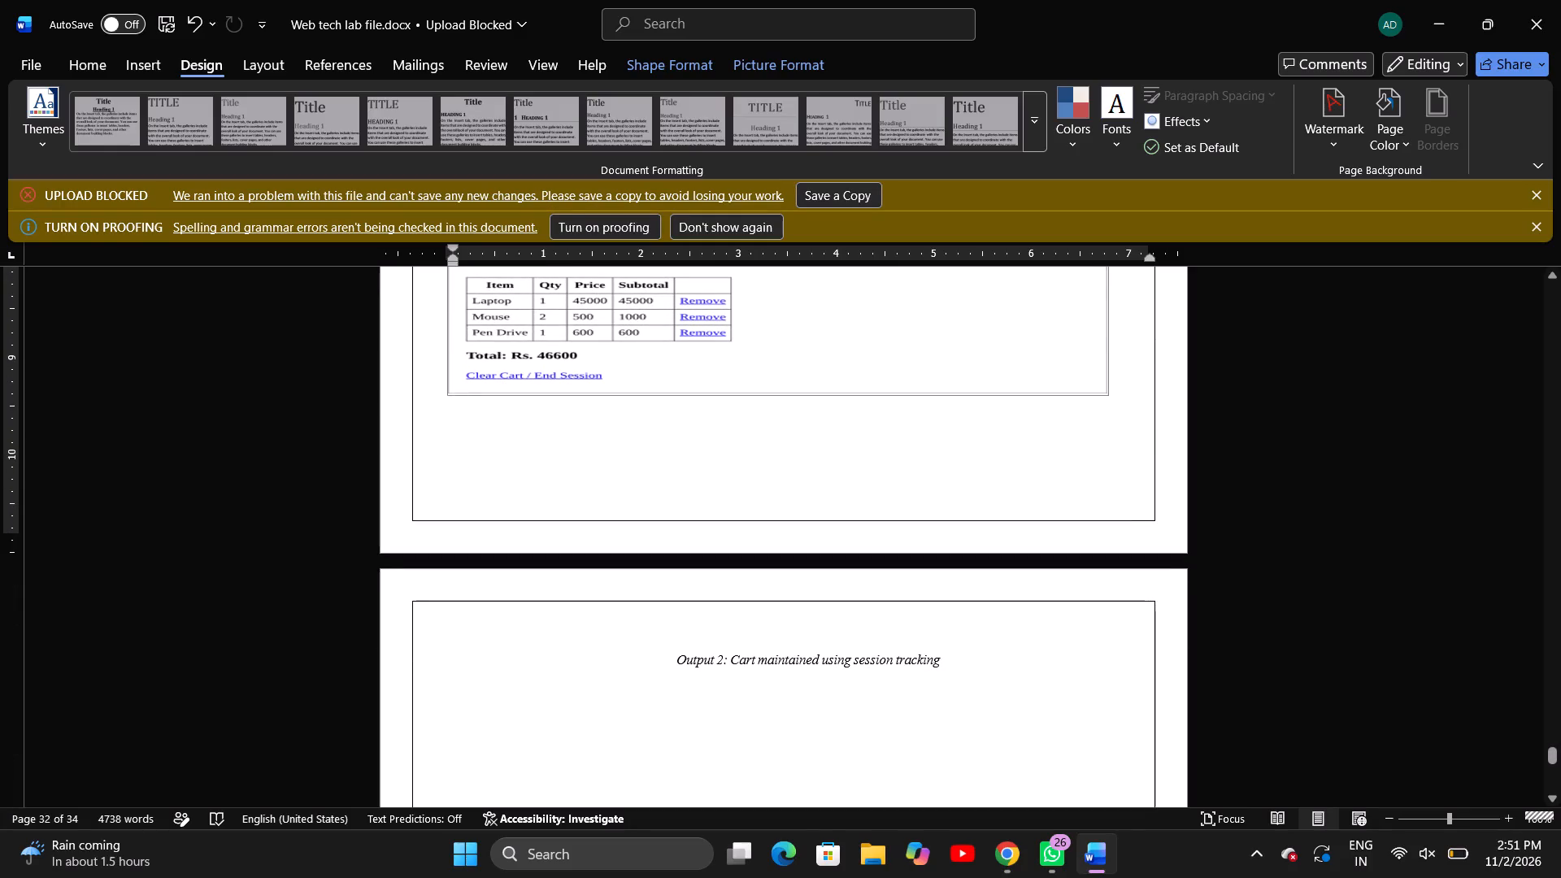
pyautogui.moveTo(677, 658); pyautogui.dragTo(941, 658)
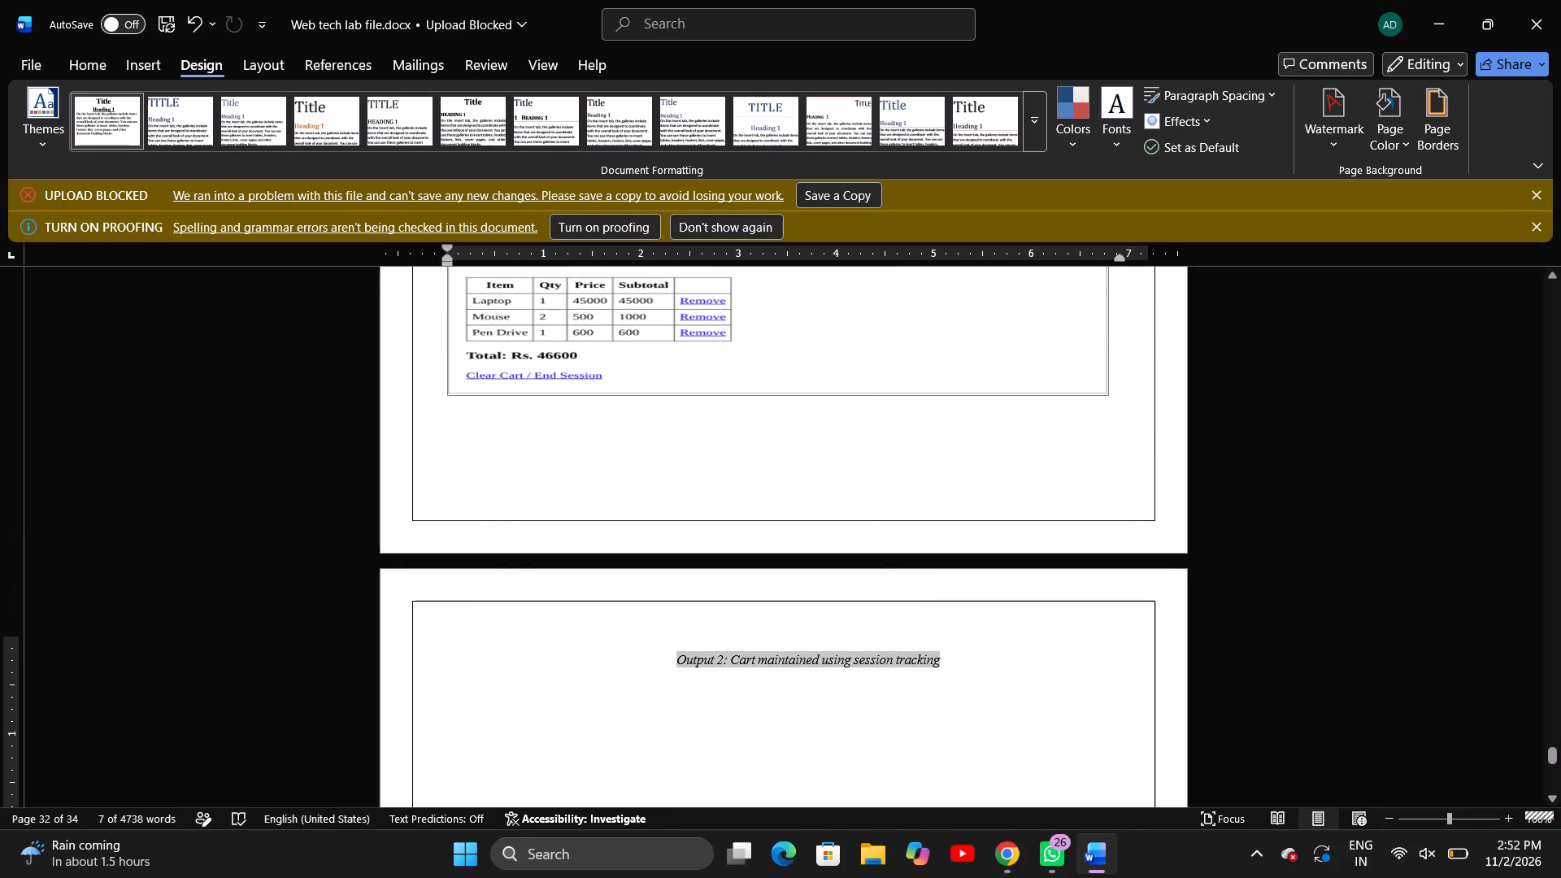
pyautogui.hotkey('ctrl', 'x')
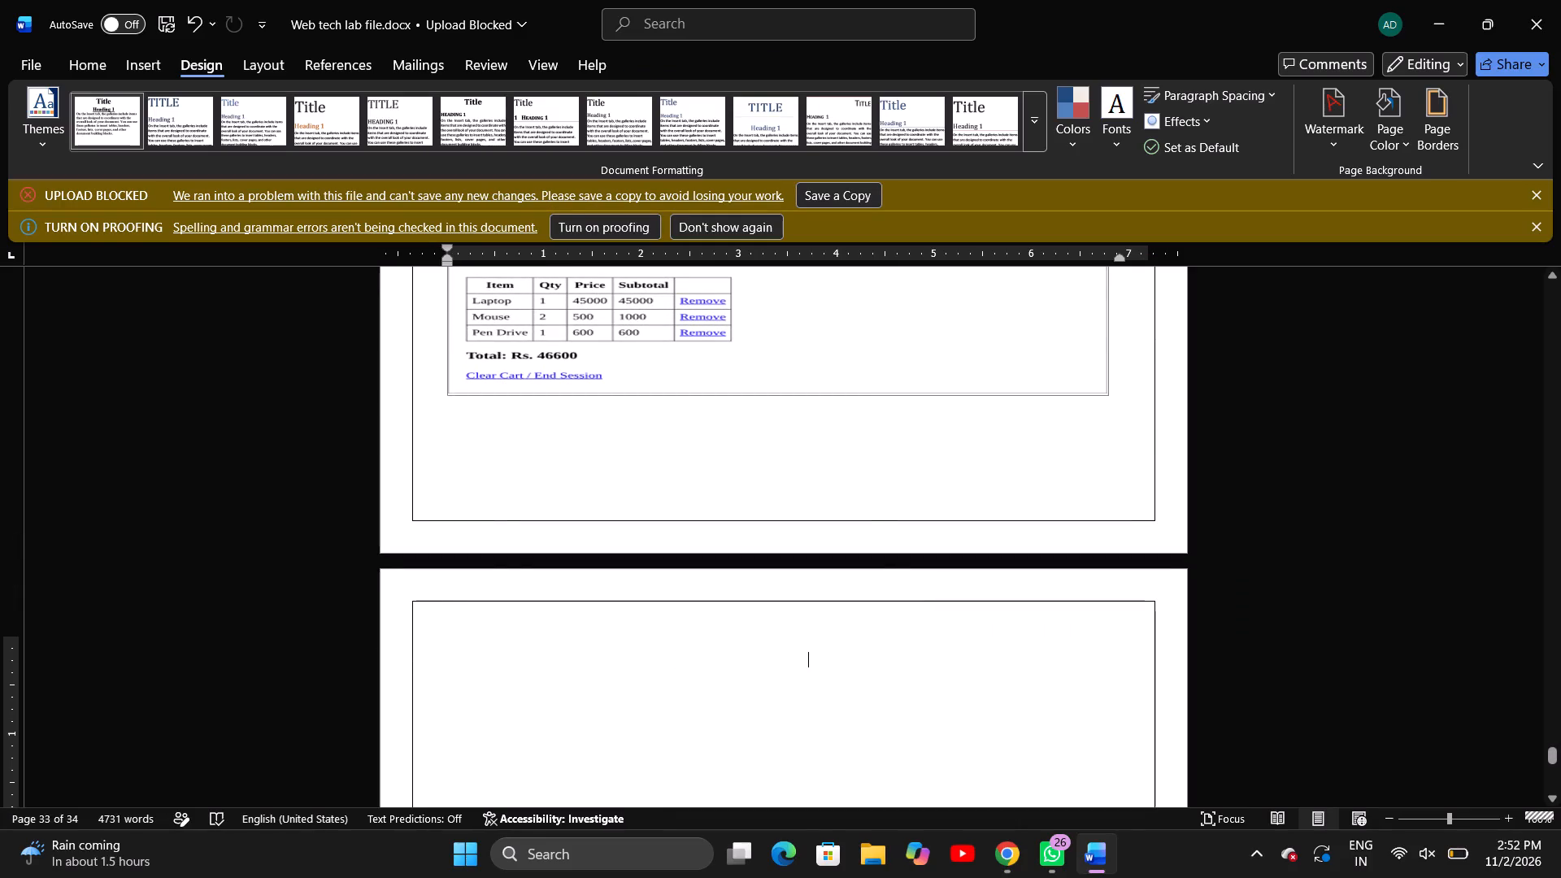
pyautogui.click(790, 426)
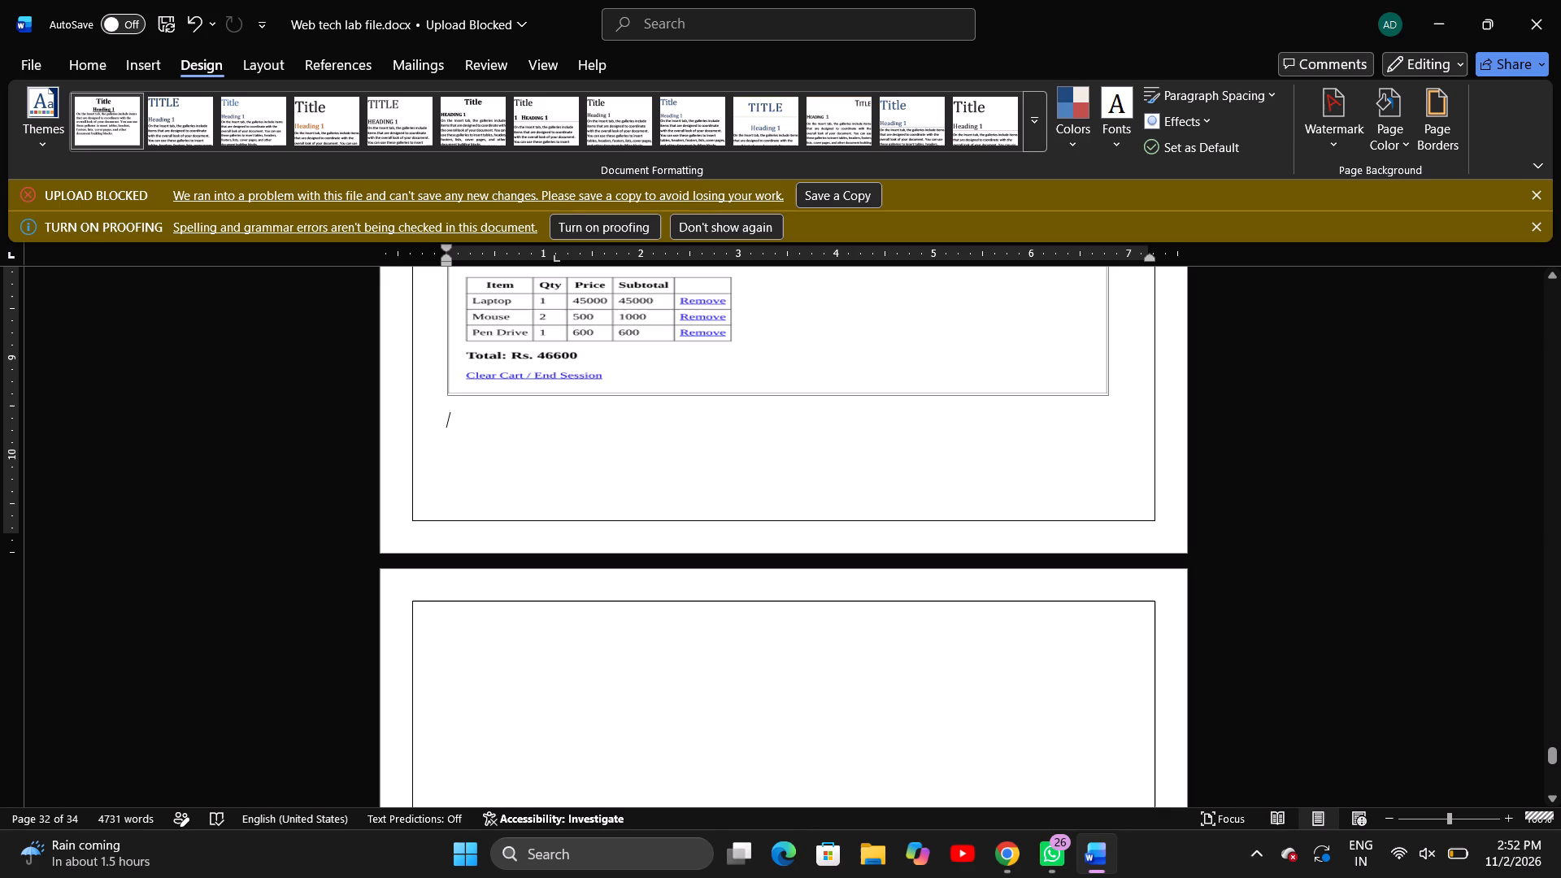
pyautogui.hotkey('ctrl', 'v')
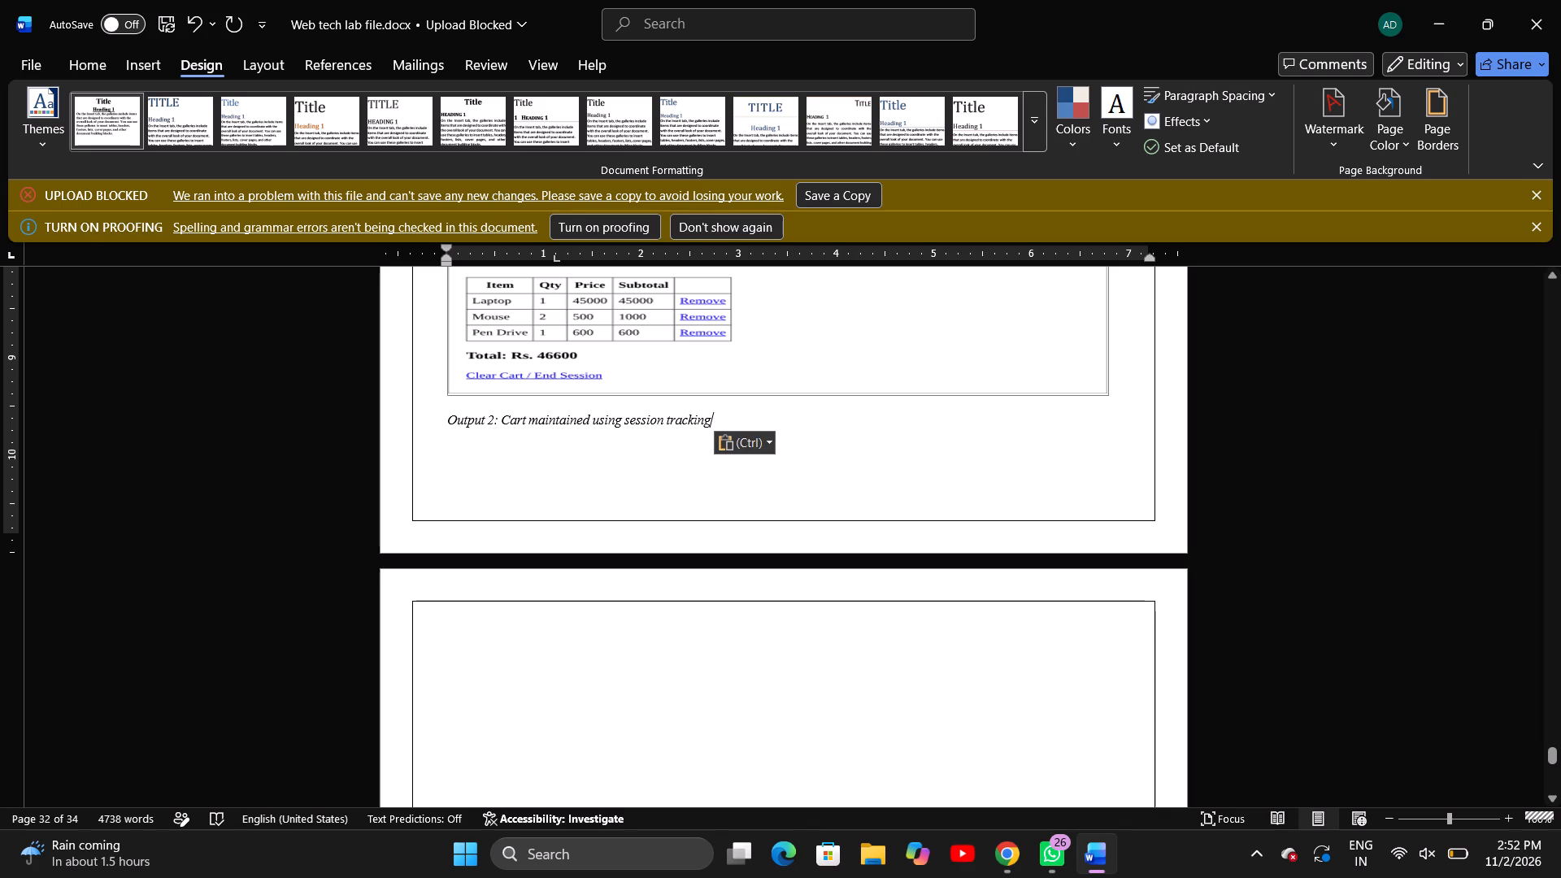
pyautogui.moveTo(731, 422); pyautogui.dragTo(460, 415)
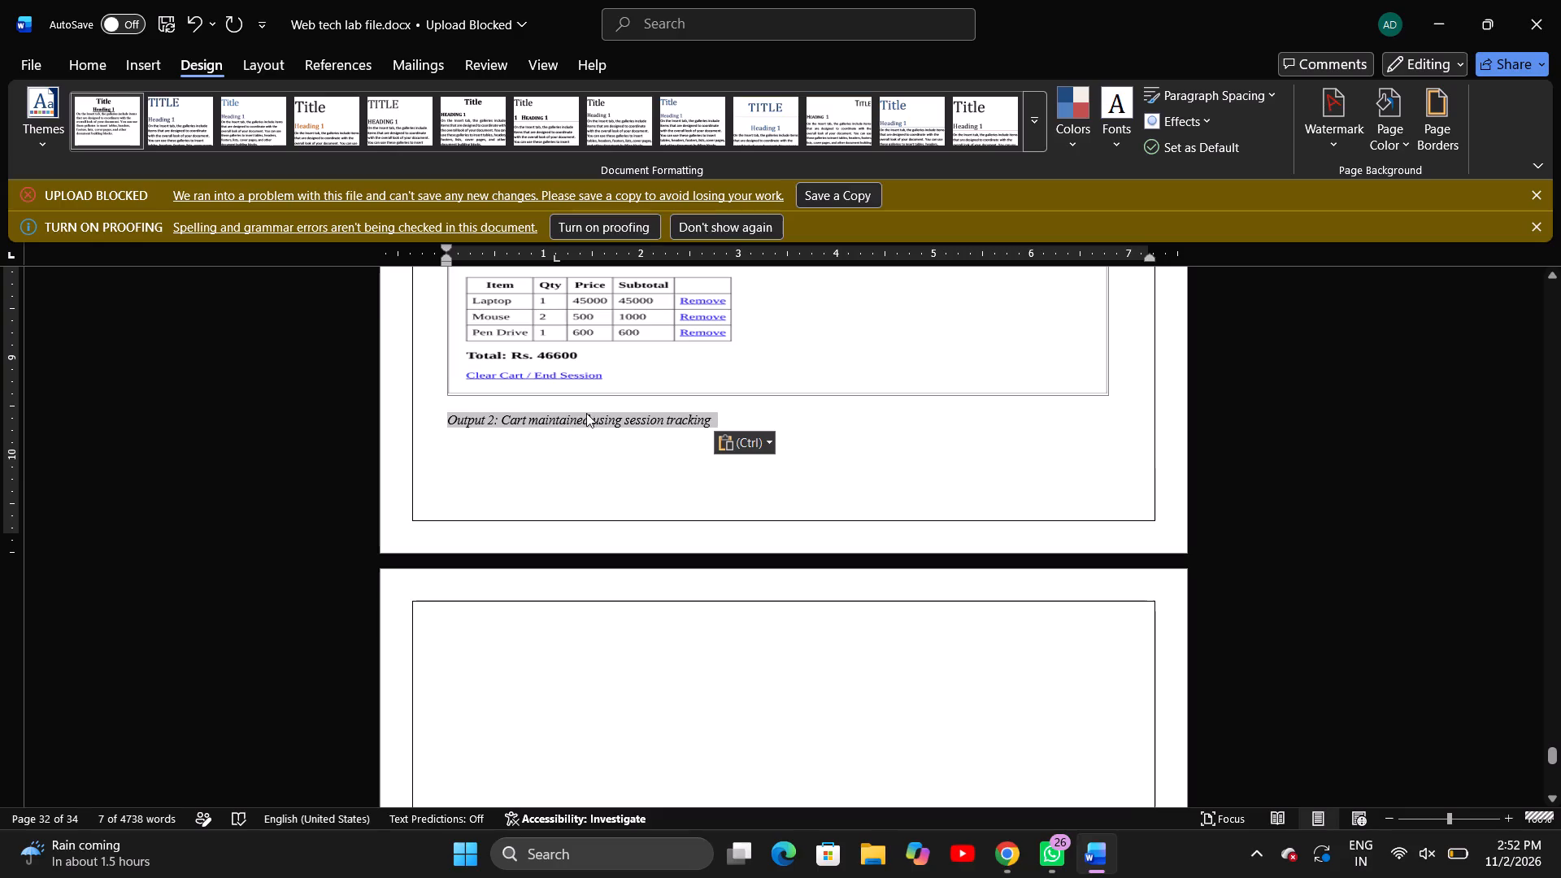
pyautogui.click(76, 55)
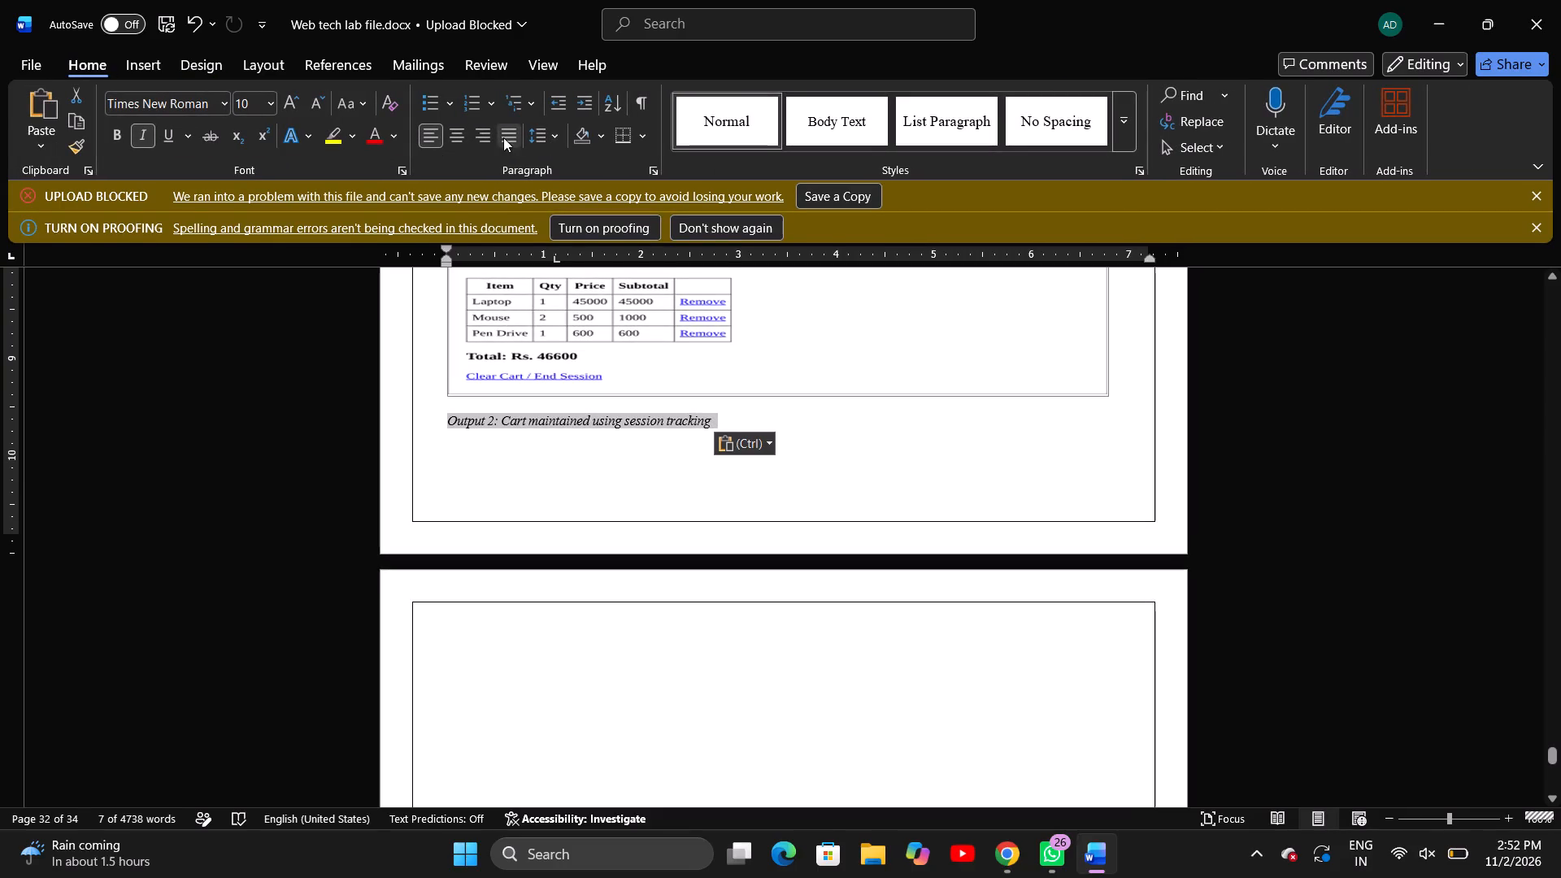
pyautogui.click(458, 133)
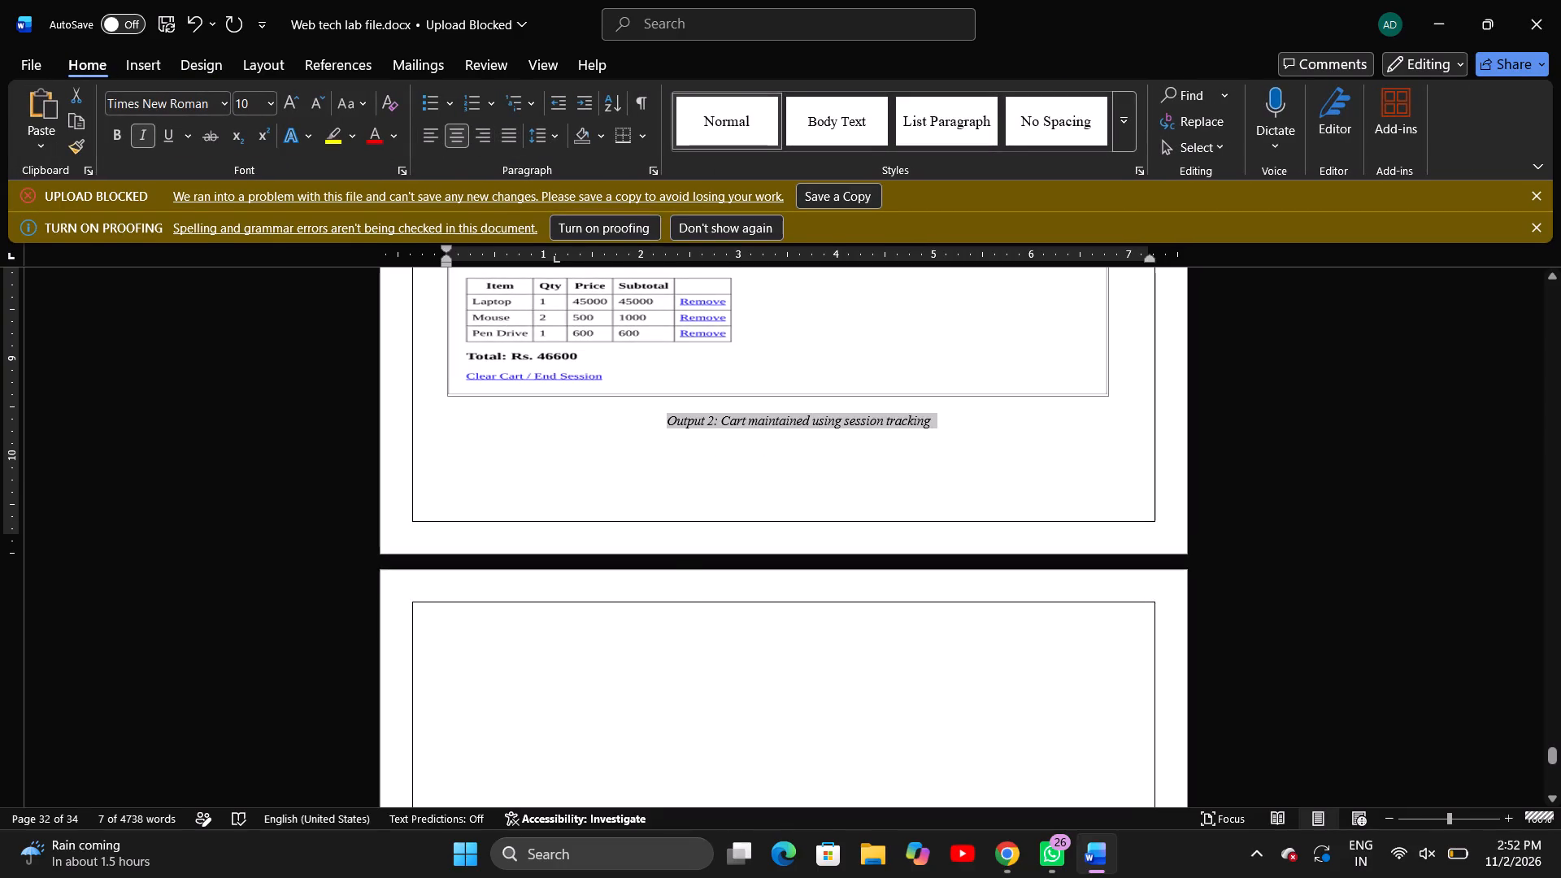
pyautogui.click(808, 648)
# Add a custom diagonal, semitransparent text watermark with the student's roll number in Times New Roman at automatic size.
pyautogui.scroll(4, 808, 648)
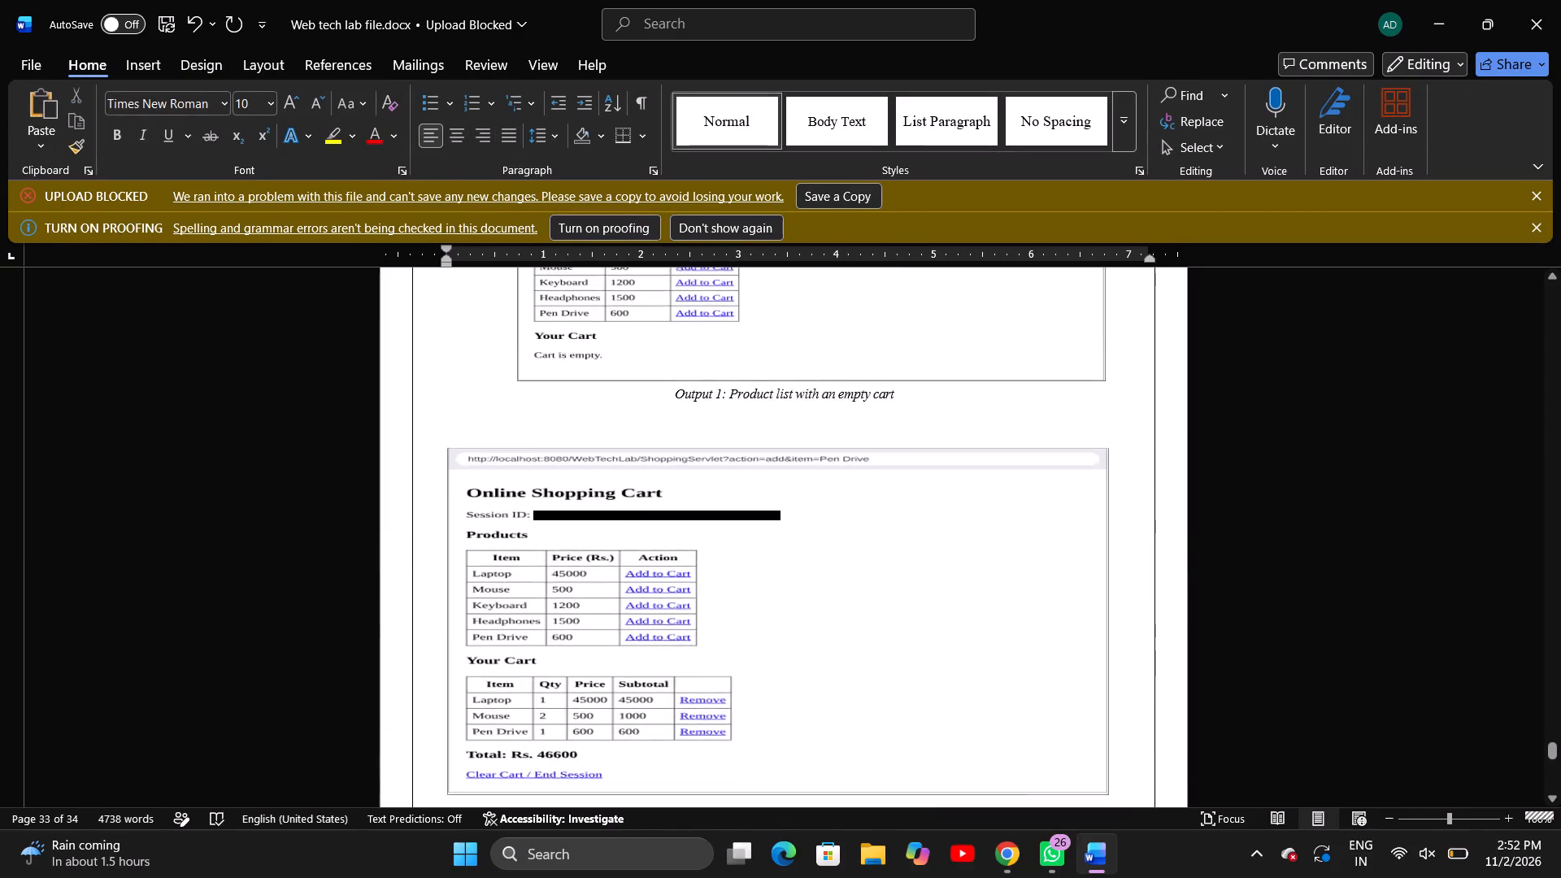
pyautogui.scroll(10, 808, 648)
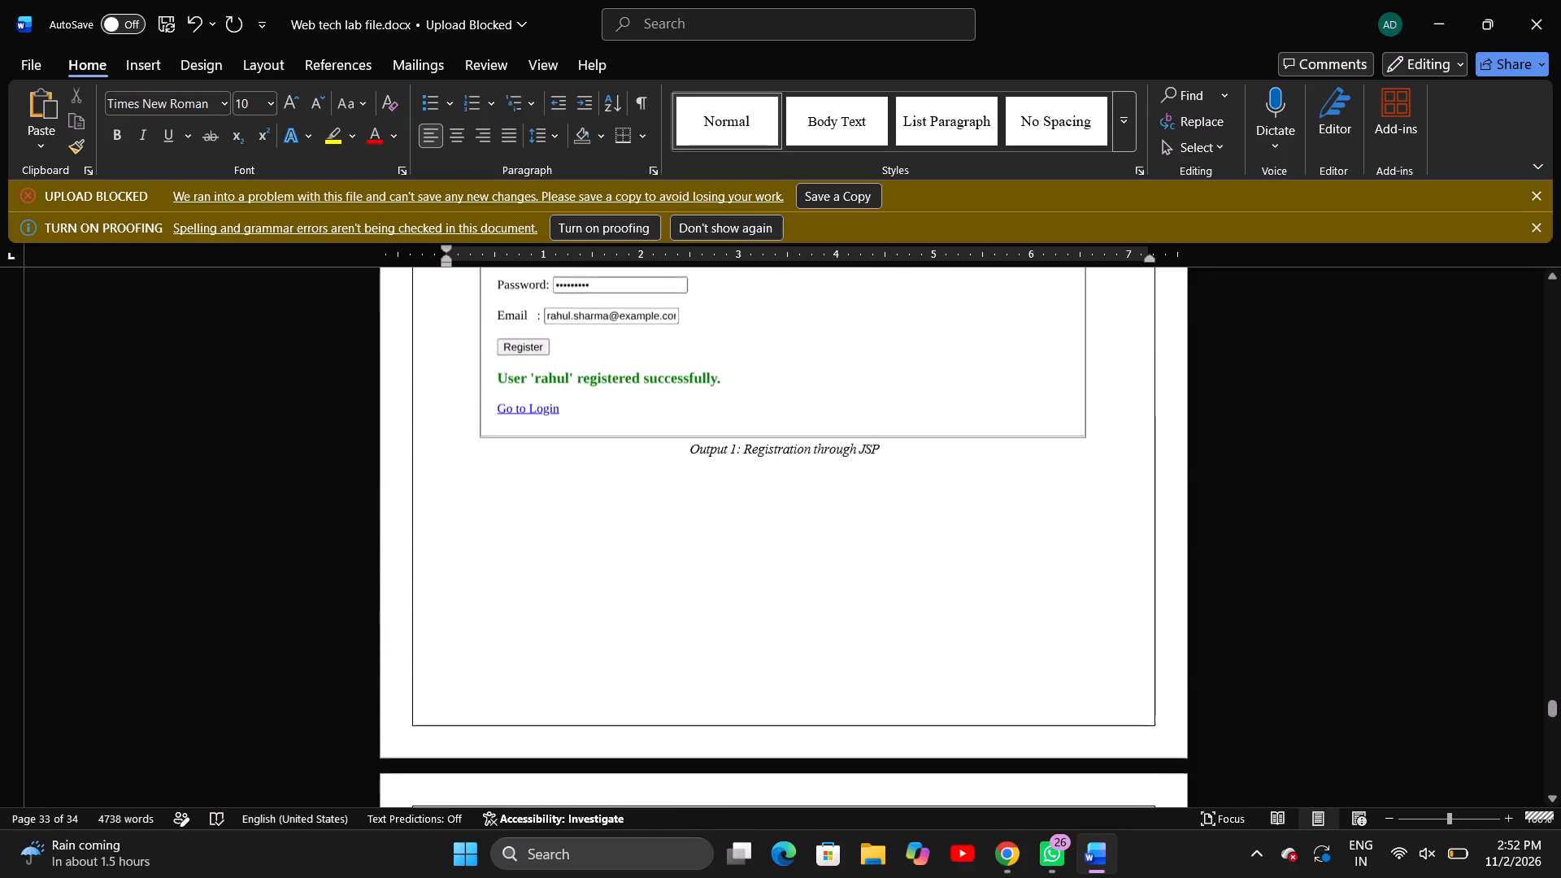
pyautogui.scroll(2, 808, 648)
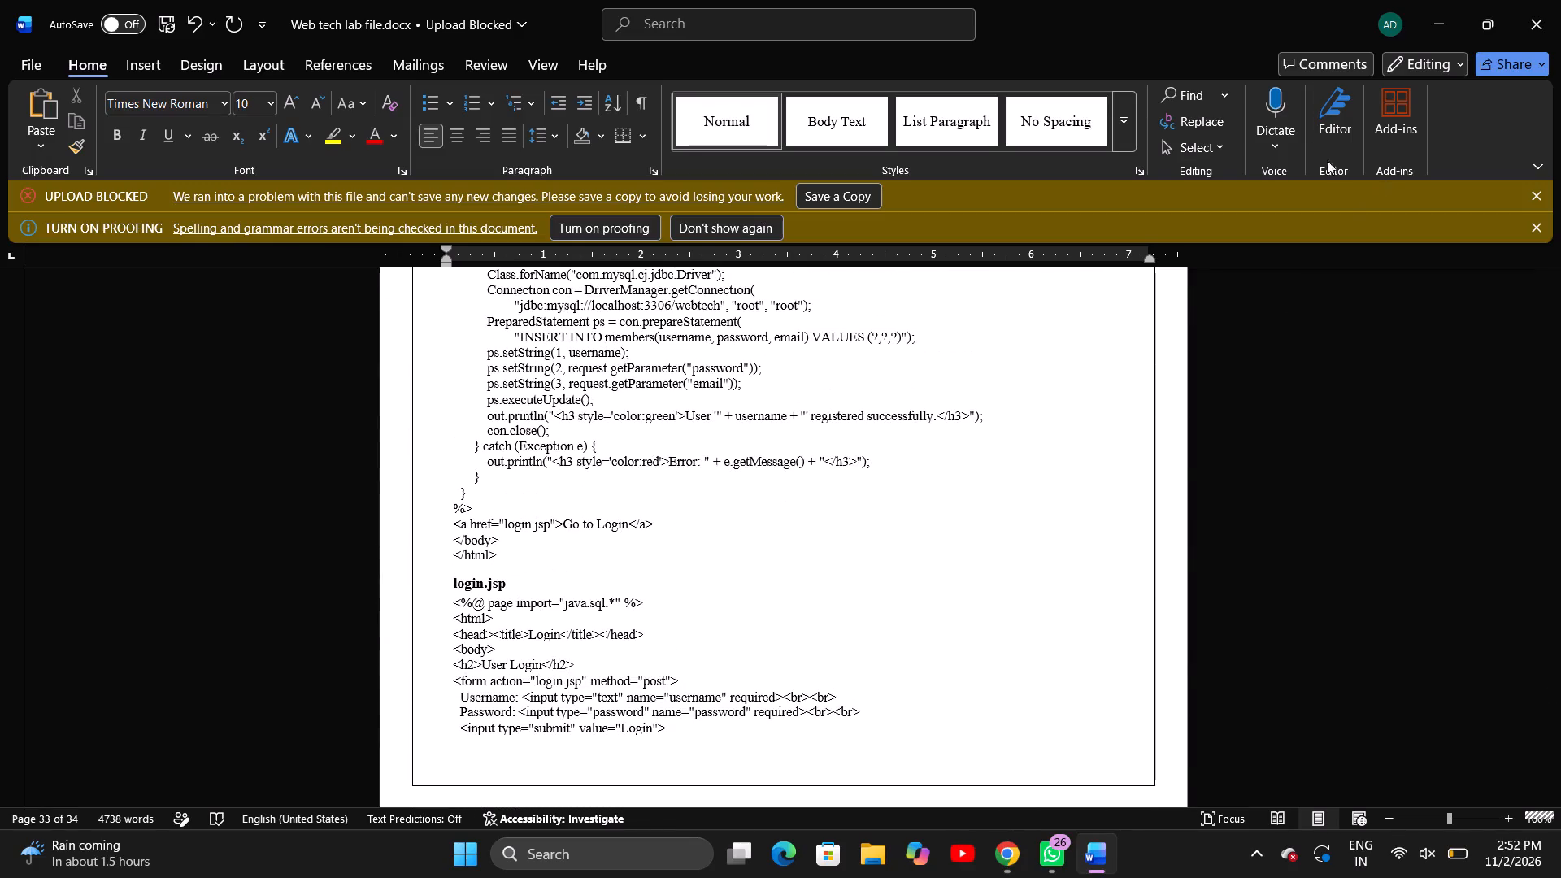
pyautogui.click(257, 61)
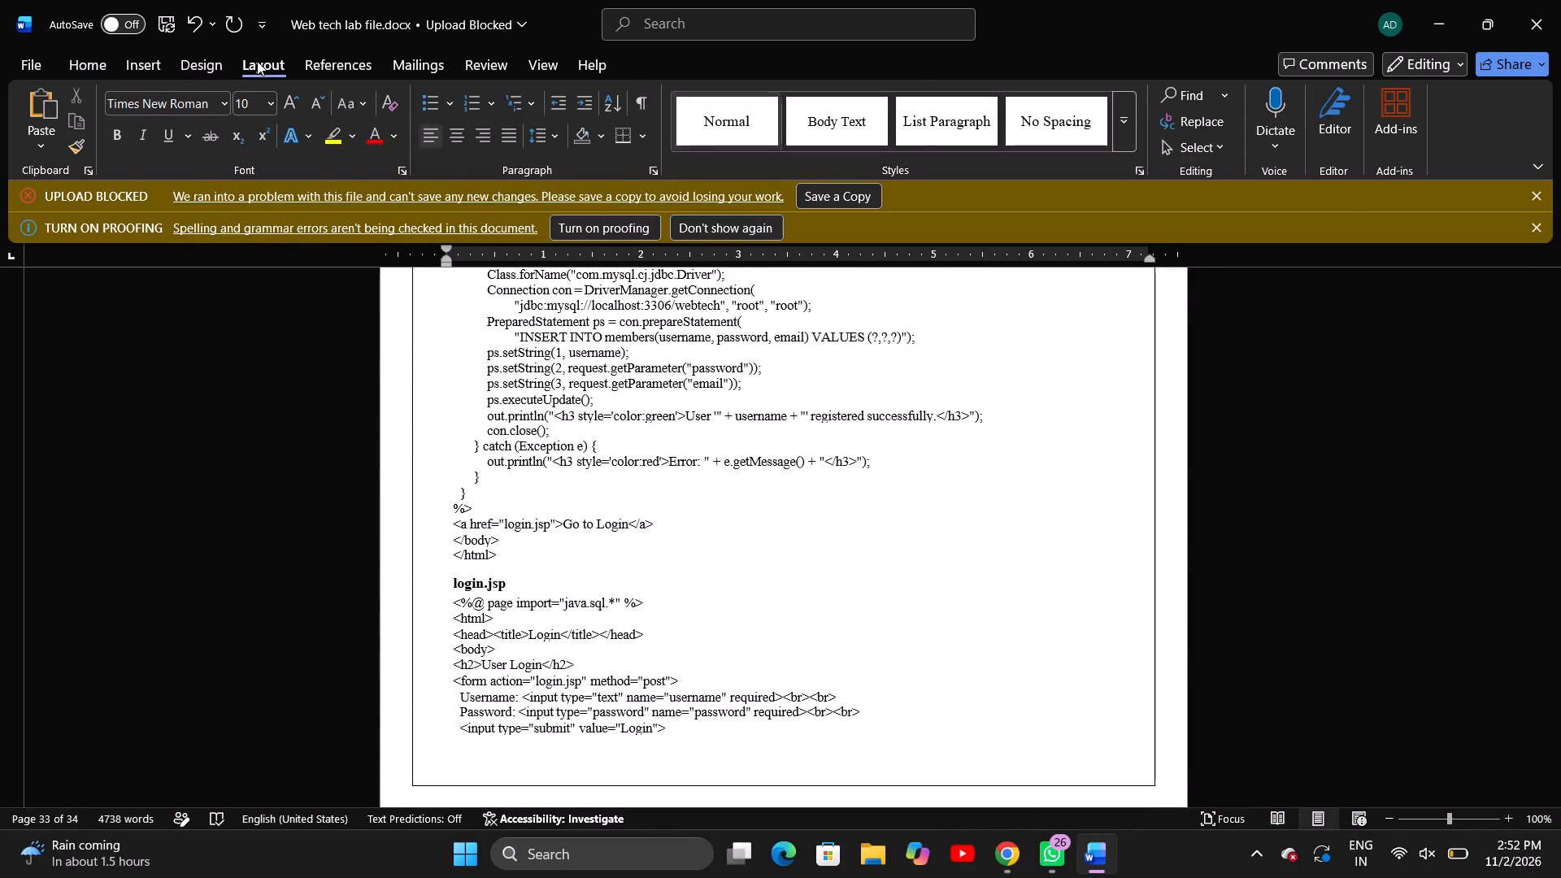
pyautogui.click(203, 65)
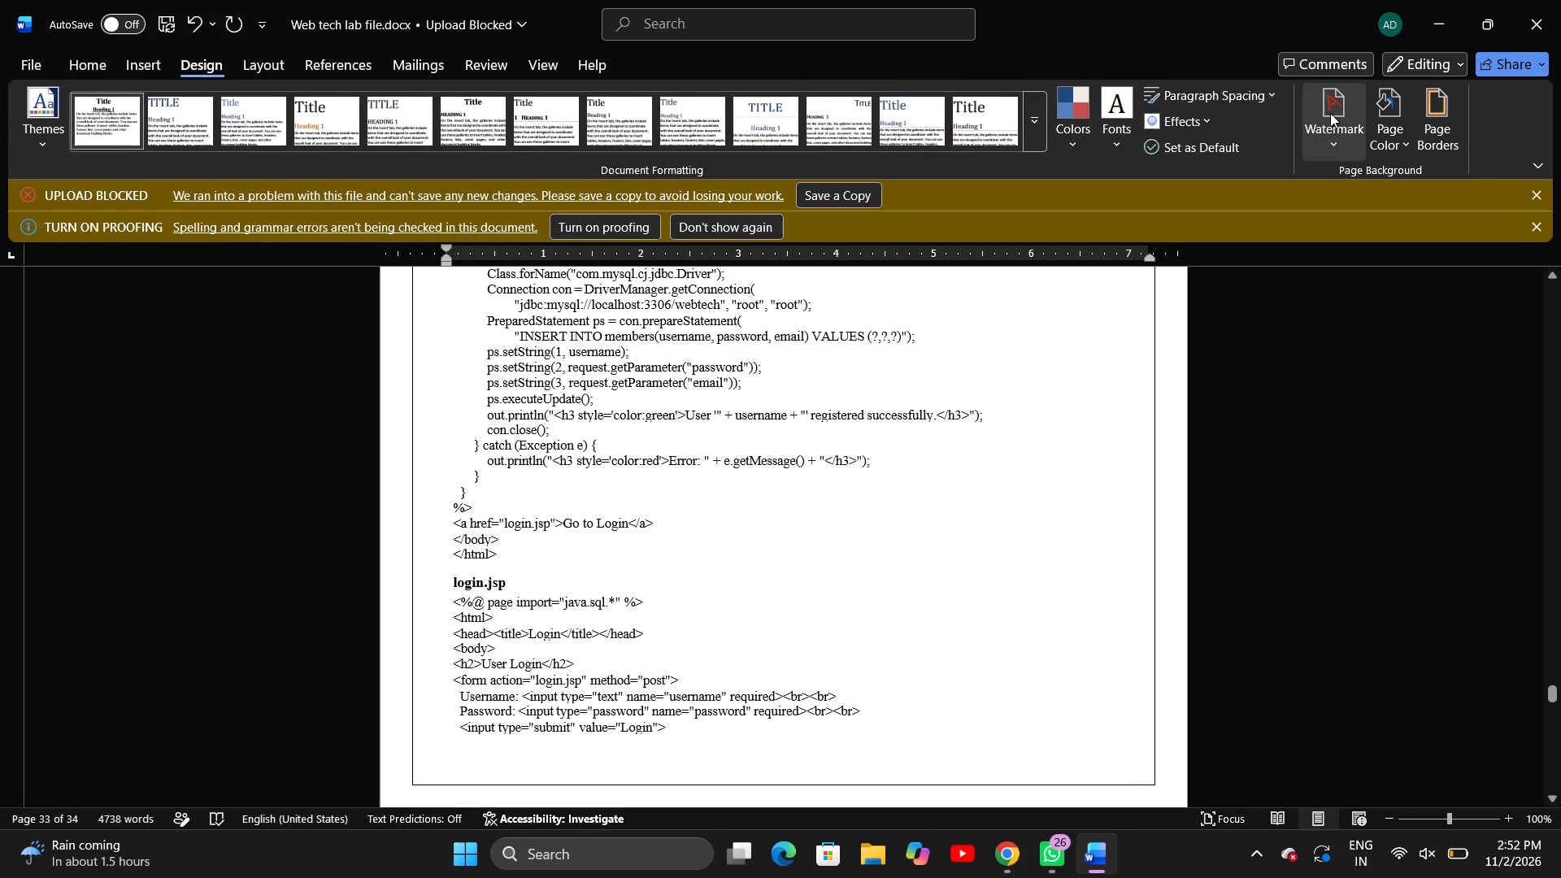
pyautogui.click(1327, 140)
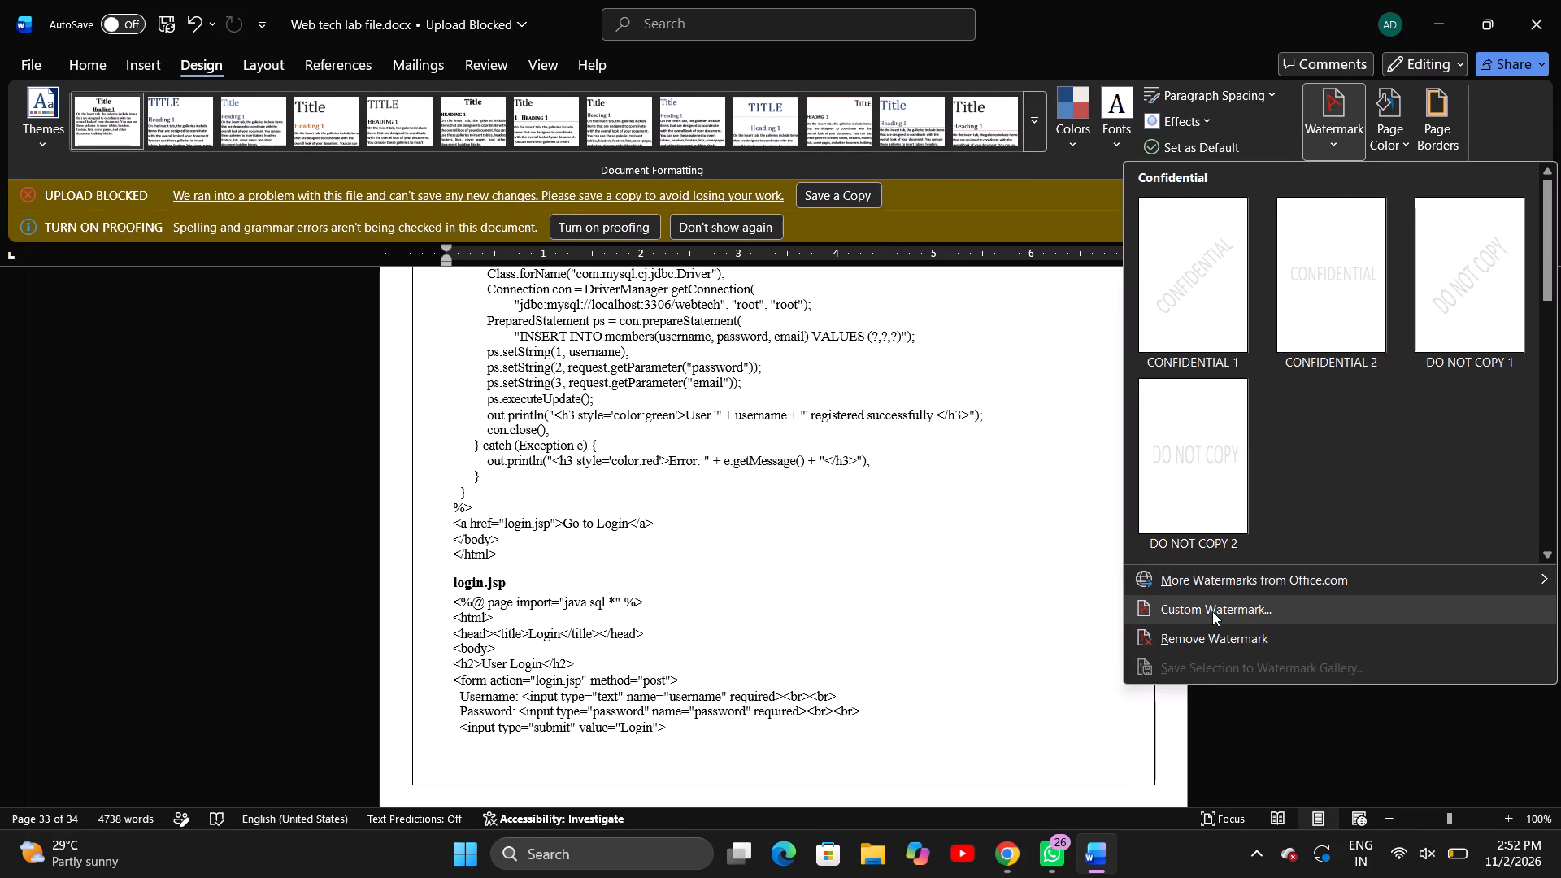
pyautogui.click(1212, 611)
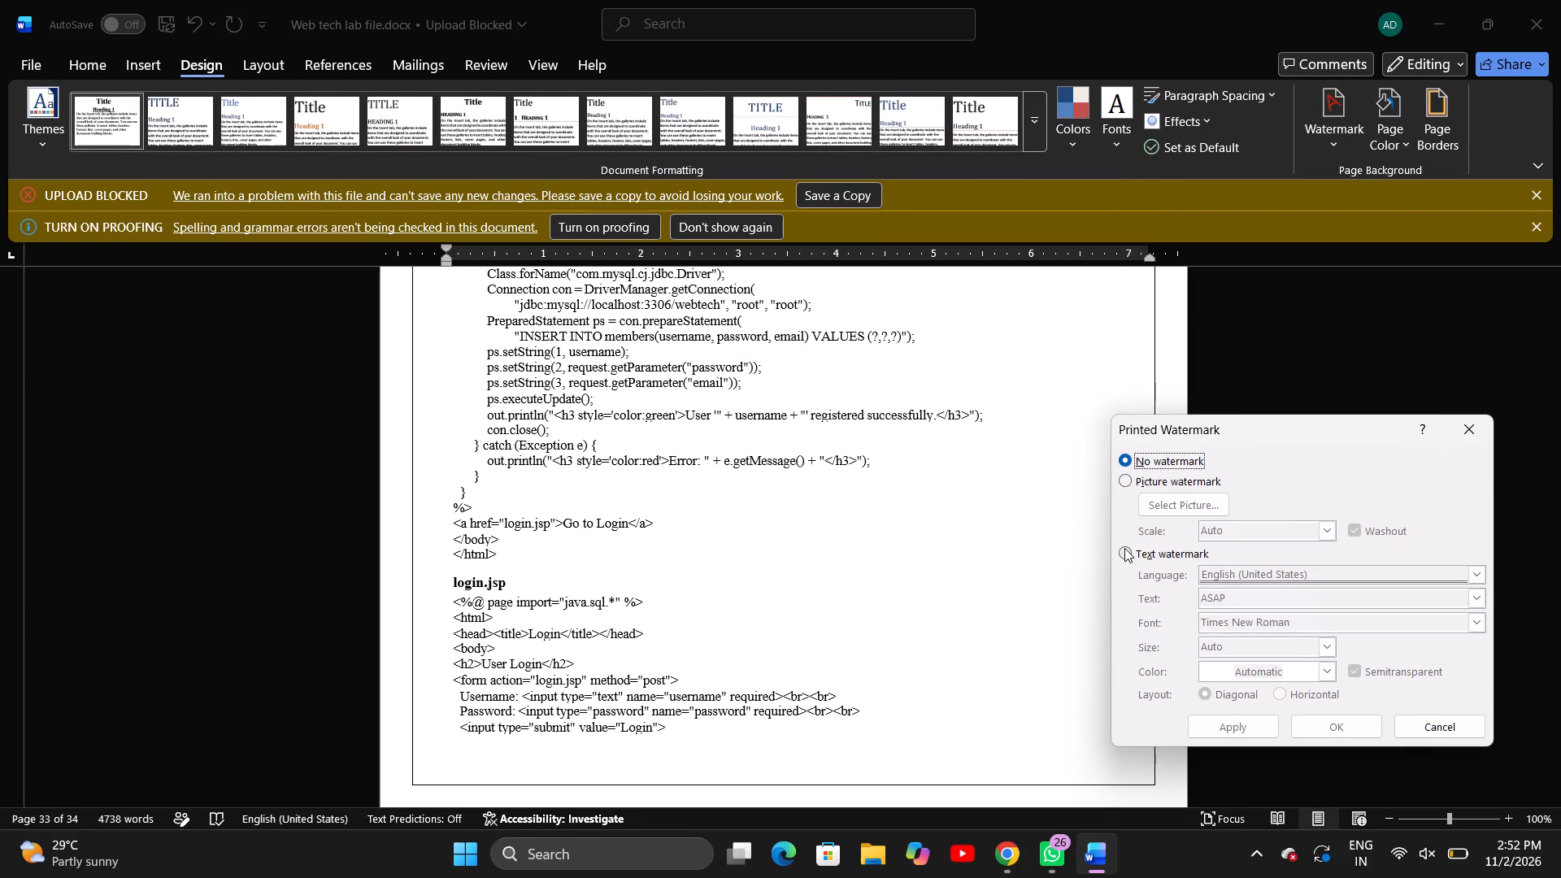
pyautogui.click(1123, 548)
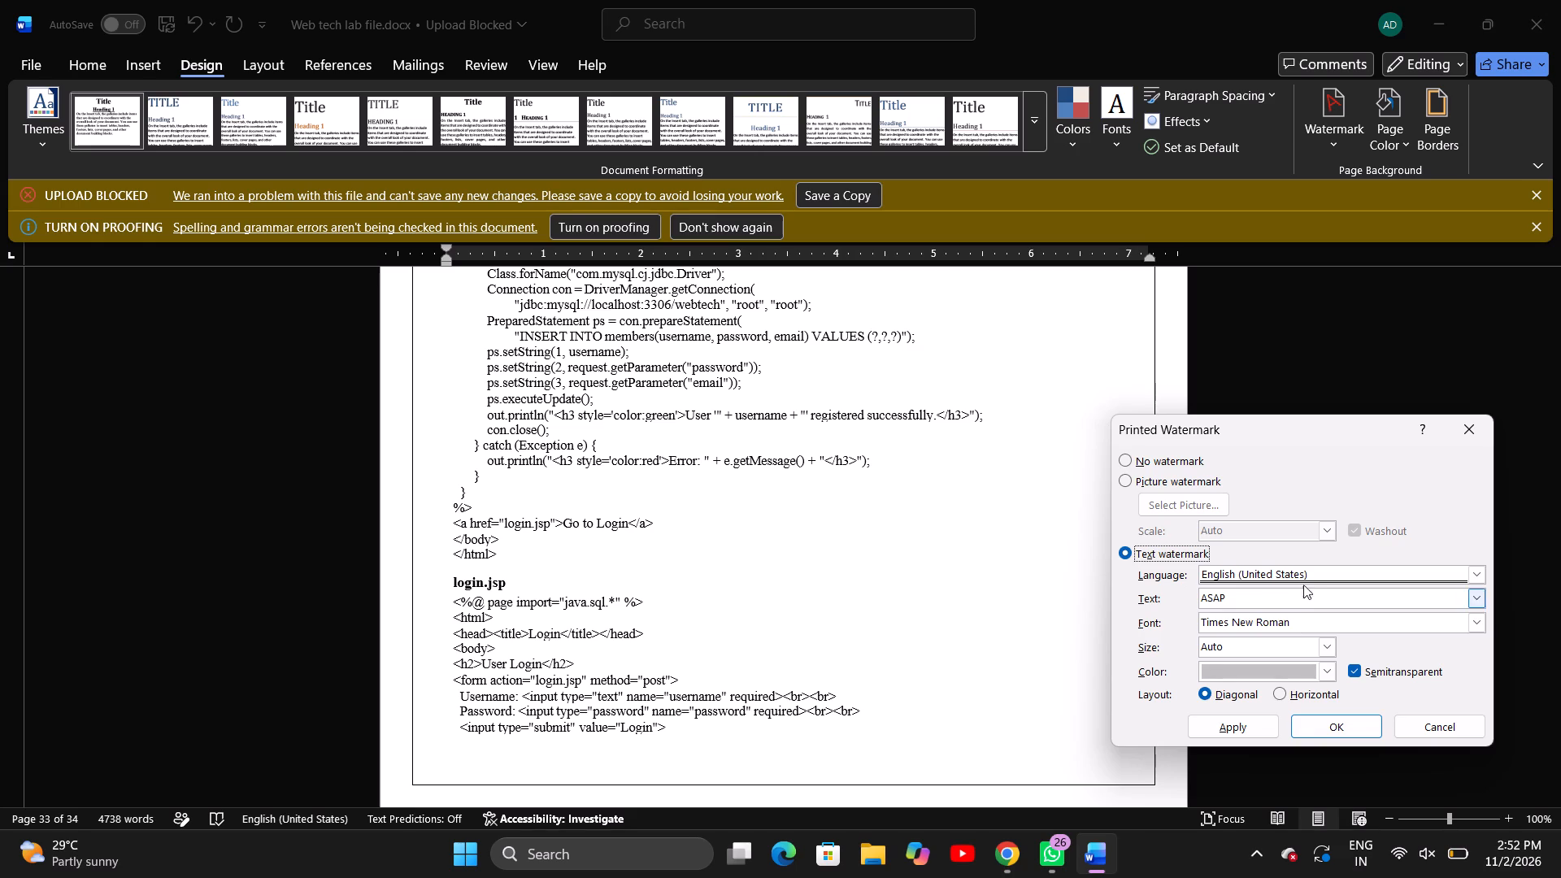
pyautogui.click(1296, 594)
pyautogui.press('BackSpace')
pyautogui.press('BackSpace')
pyautogui.press('BackSpace')
pyautogui.press('BackSpace')
pyautogui.press('BackSpace')
pyautogui.press('BackSpace')
pyautogui.press('BackSpace')
pyautogui.press('BackSpace')
pyautogui.press('BackSpace')
pyautogui.press('BackSpace')
pyautogui.press('BackSpace')
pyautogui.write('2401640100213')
pyautogui.click(1363, 722)
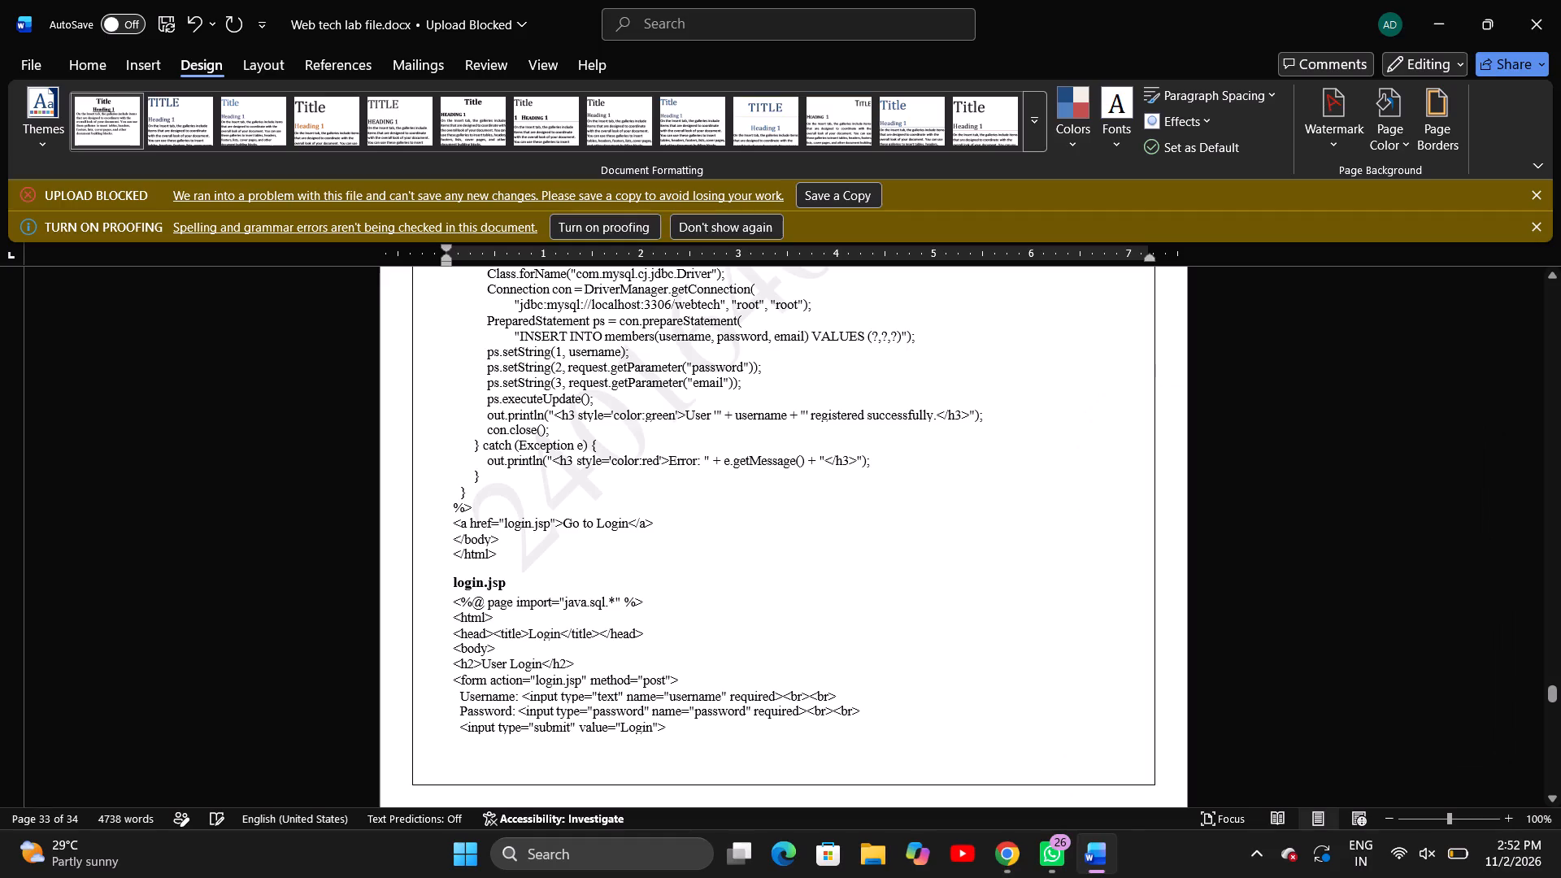
# Check how the roll number watermark appears across the code and output pages of the experiments.
pyautogui.scroll(2, 1099, 702)
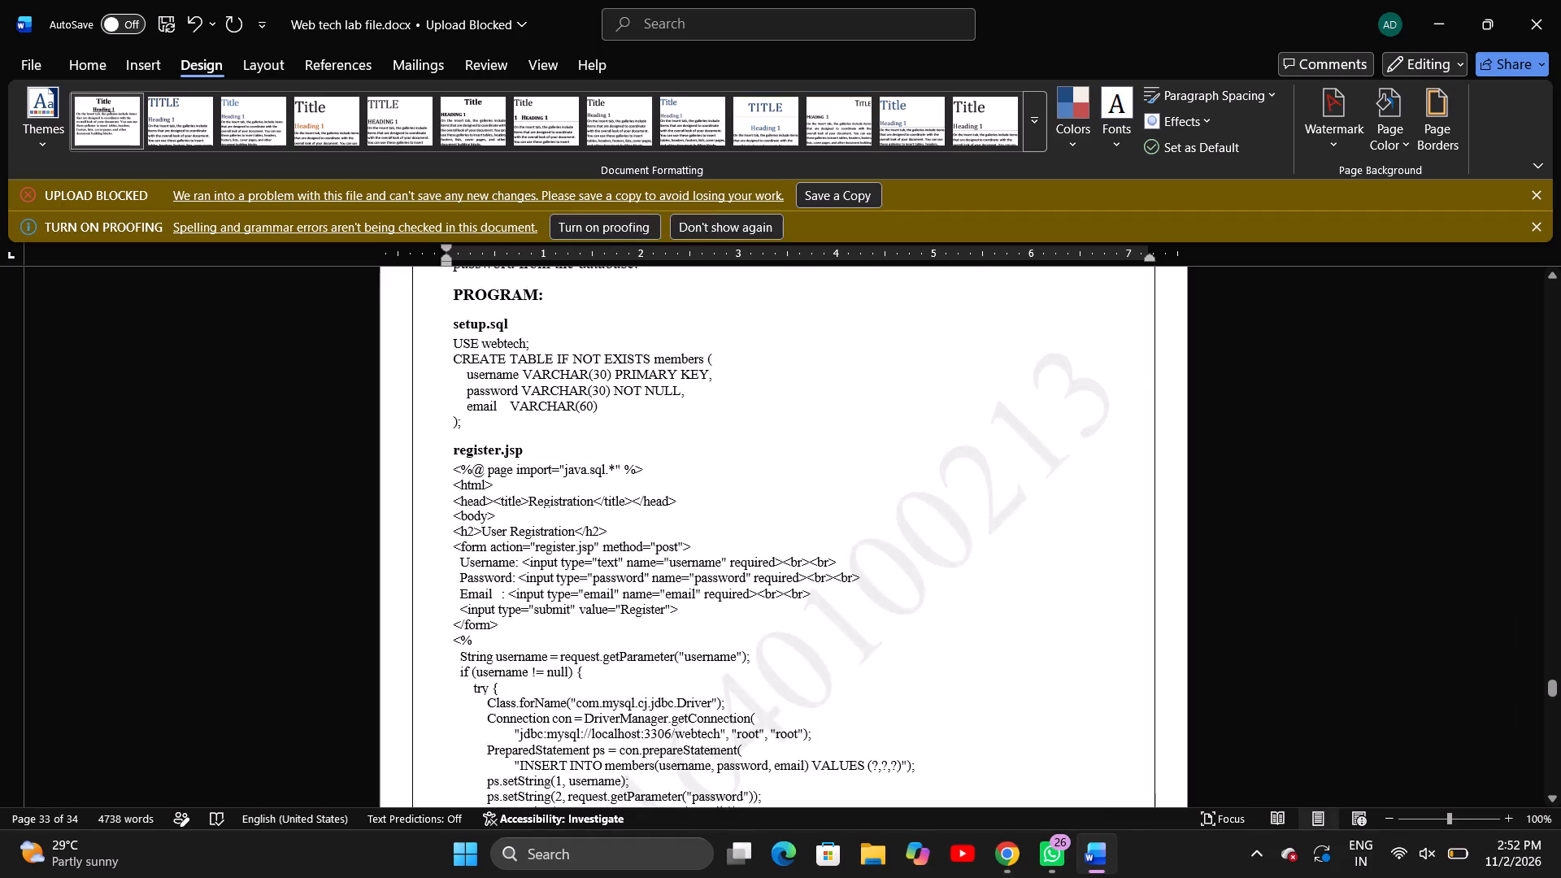
pyautogui.scroll(5, 1099, 702)
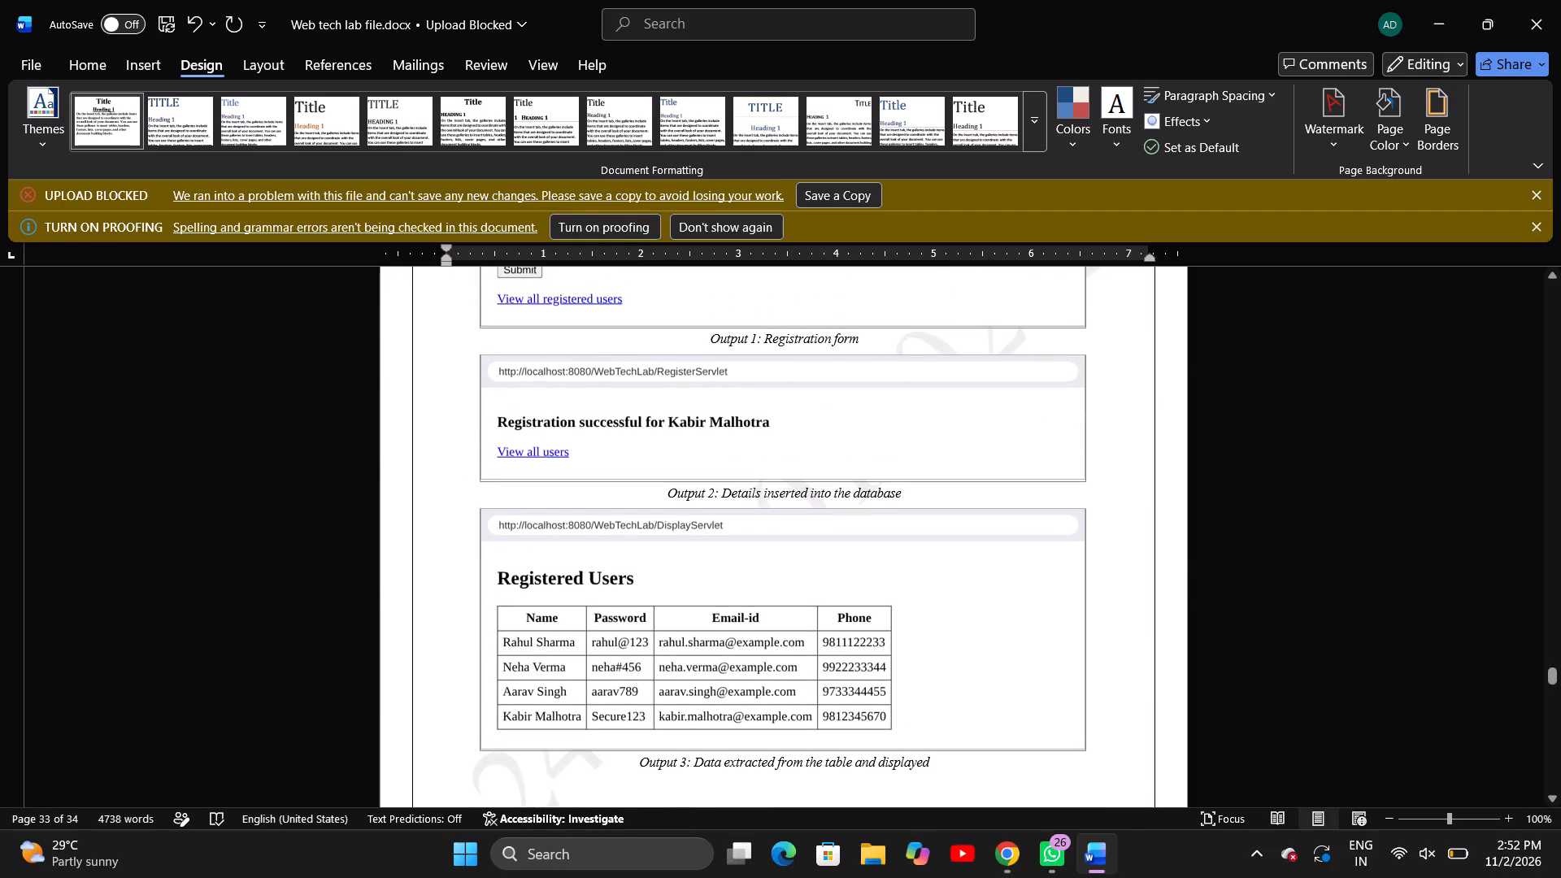
pyautogui.scroll(5, 1099, 702)
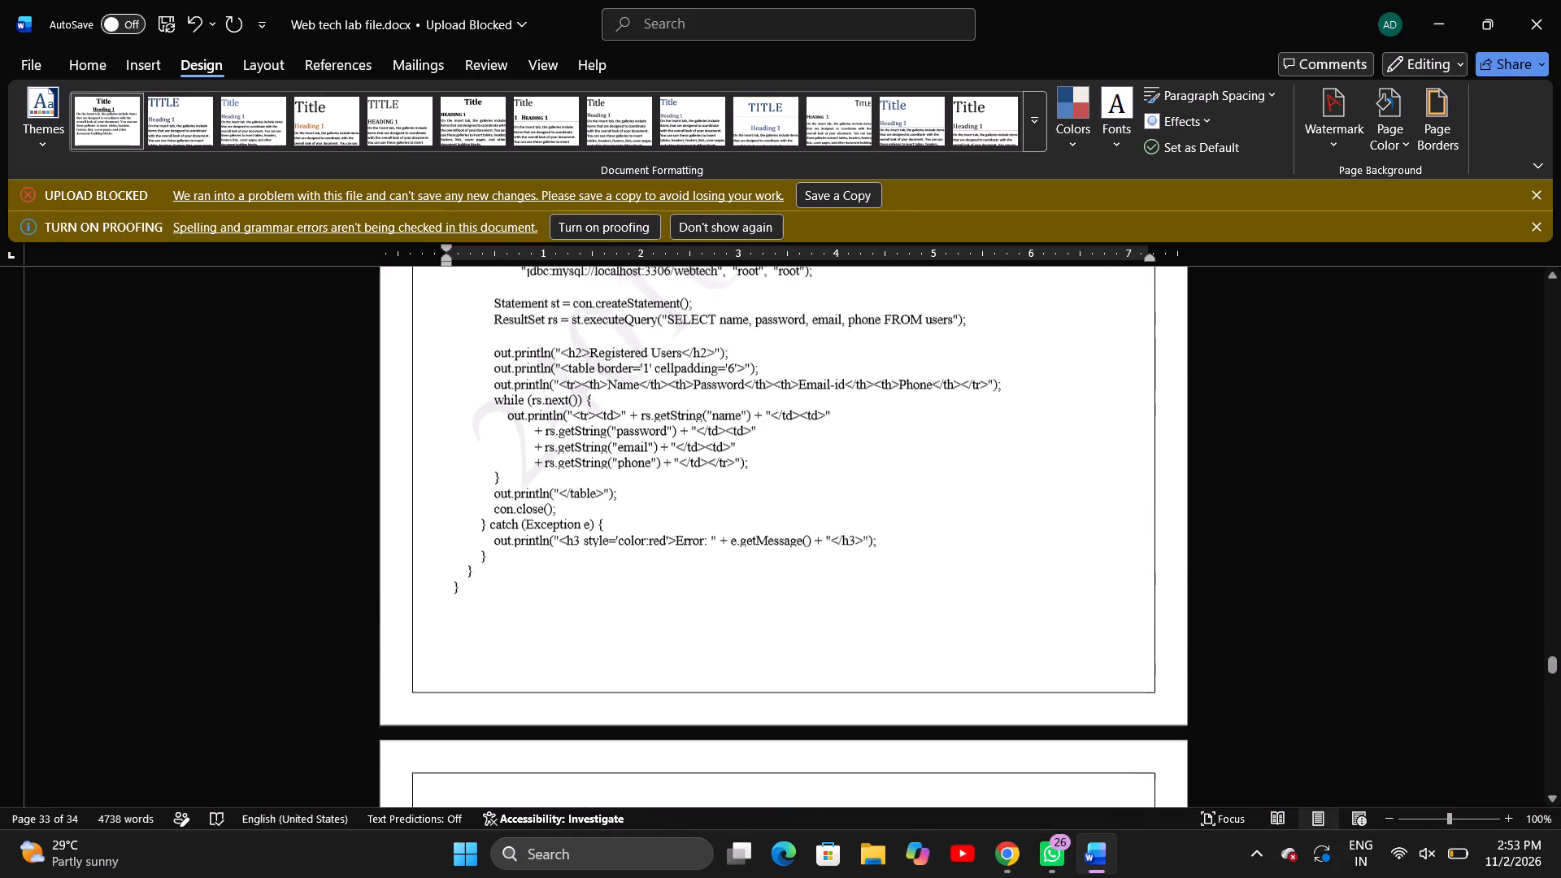
pyautogui.scroll(5, 1099, 702)
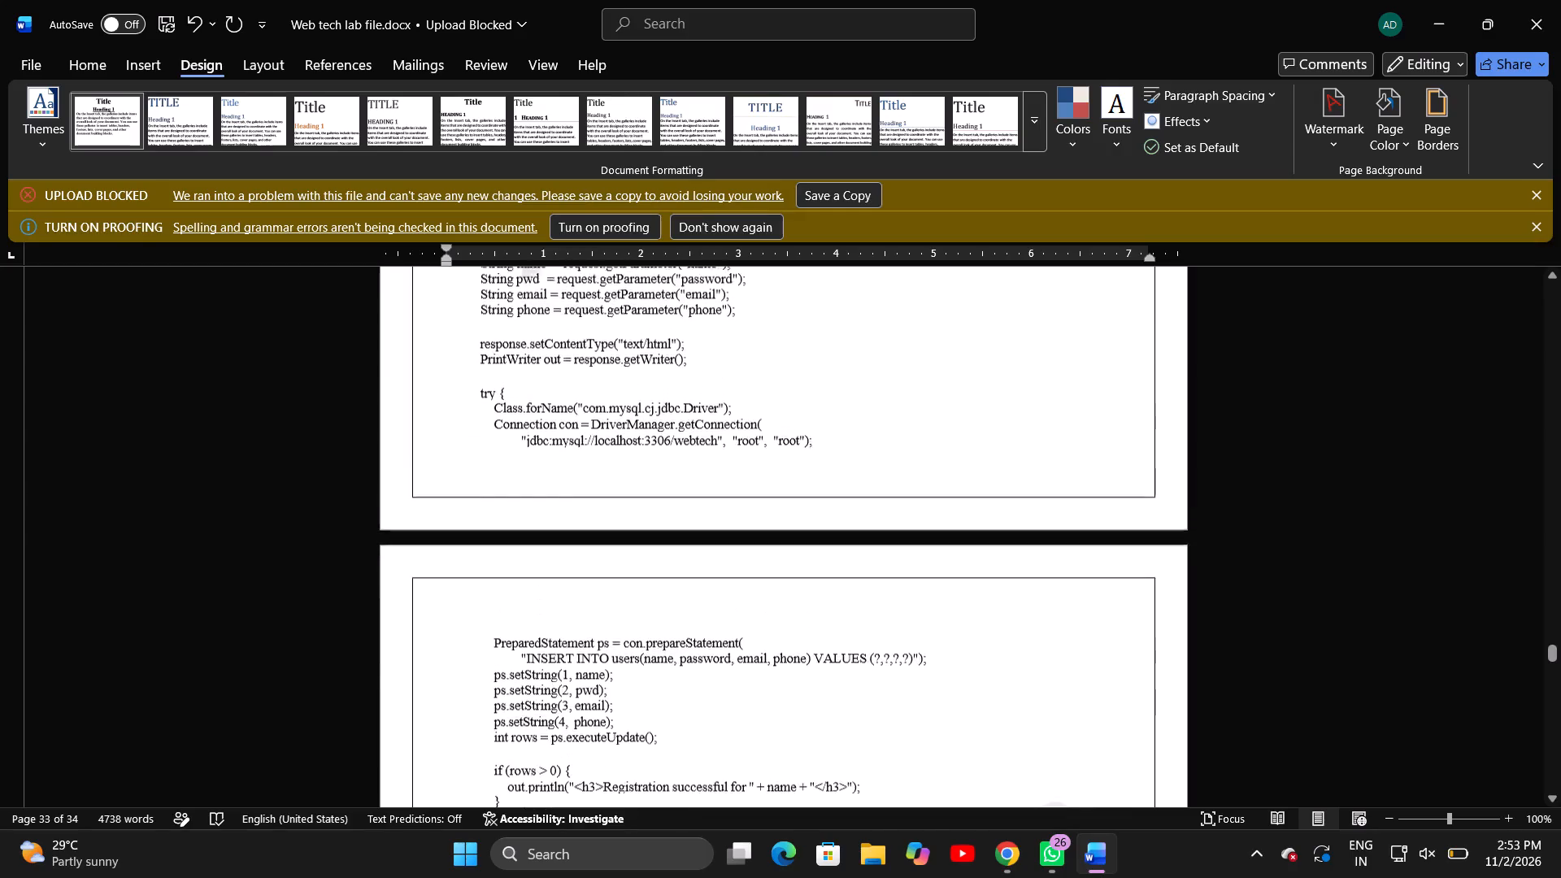
pyautogui.scroll(1, 1099, 702)
pyautogui.scroll(-11, 1099, 702)
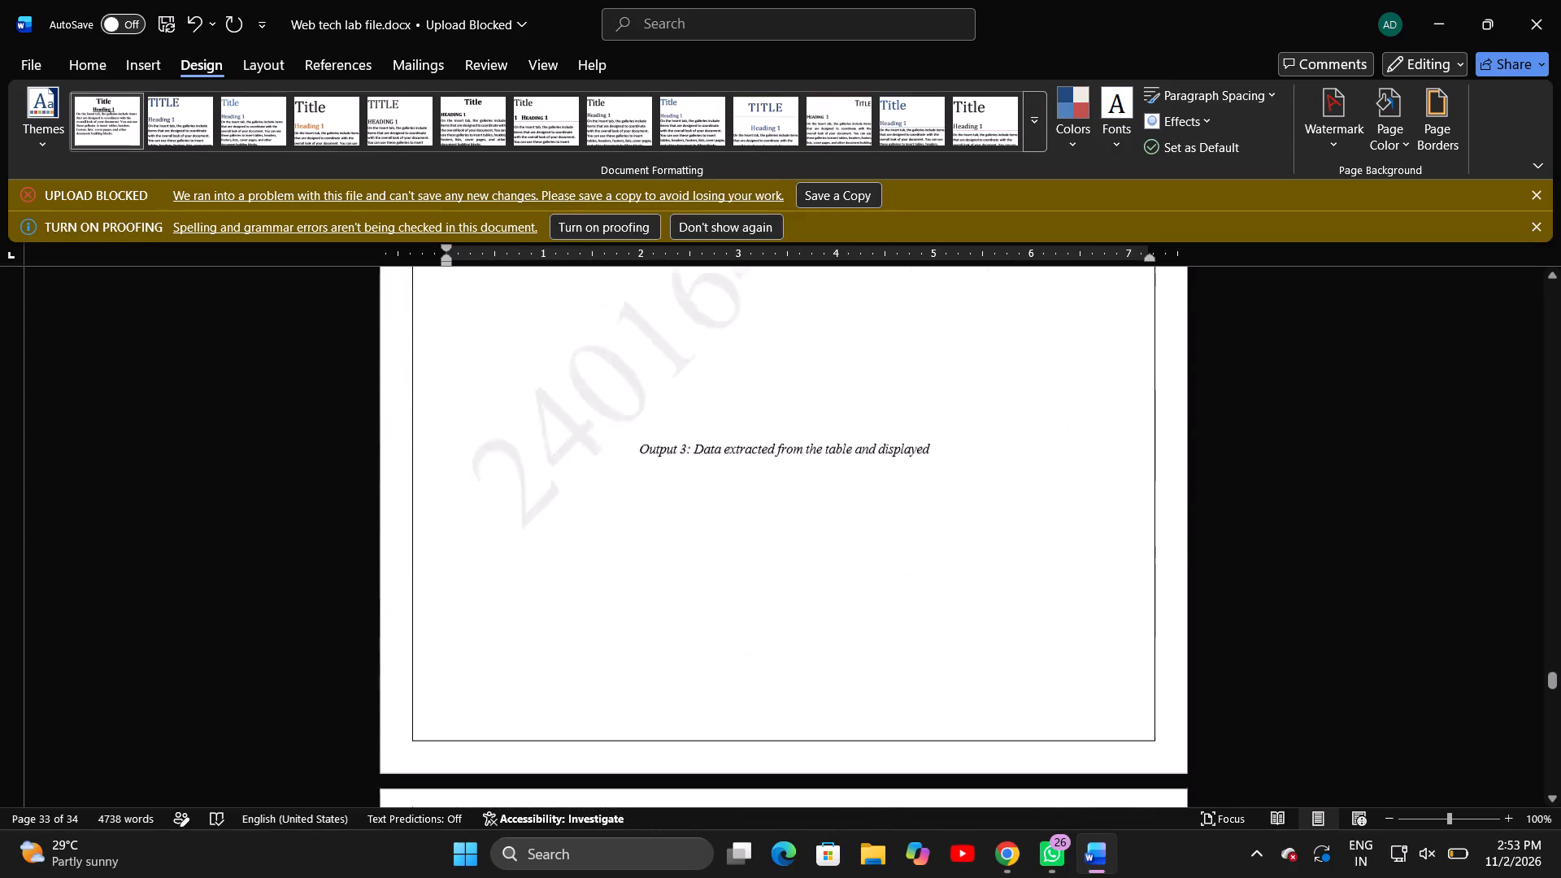
pyautogui.scroll(-20, 1099, 702)
pyautogui.scroll(-6, 1099, 702)
# Delete the empty line at the start of the blank page following the Output 2 caption.
pyautogui.scroll(4, 1099, 702)
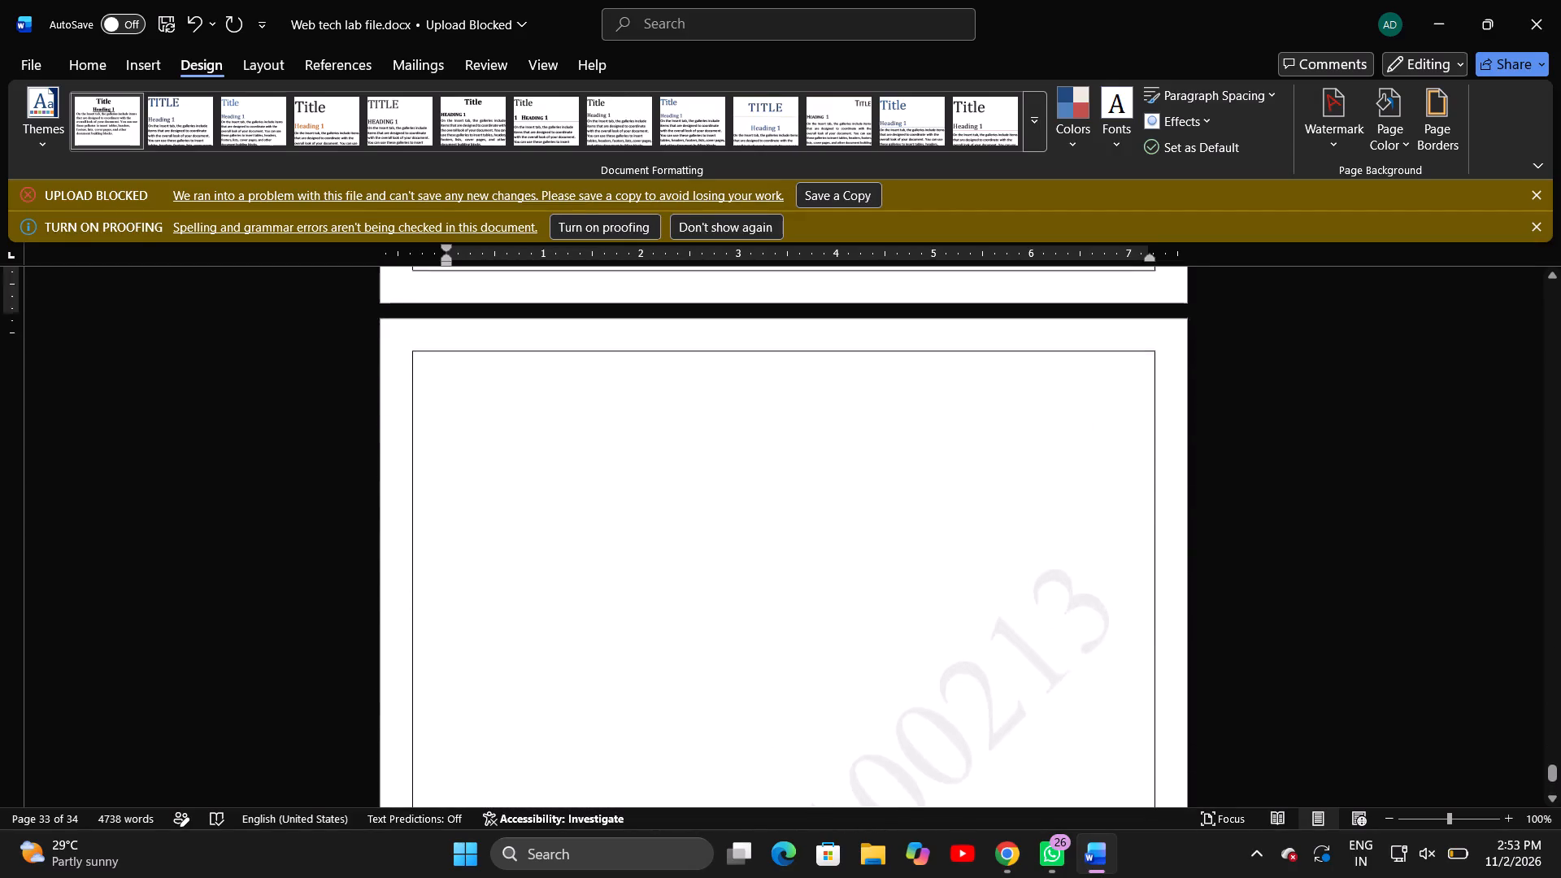
pyautogui.scroll(2, 1099, 702)
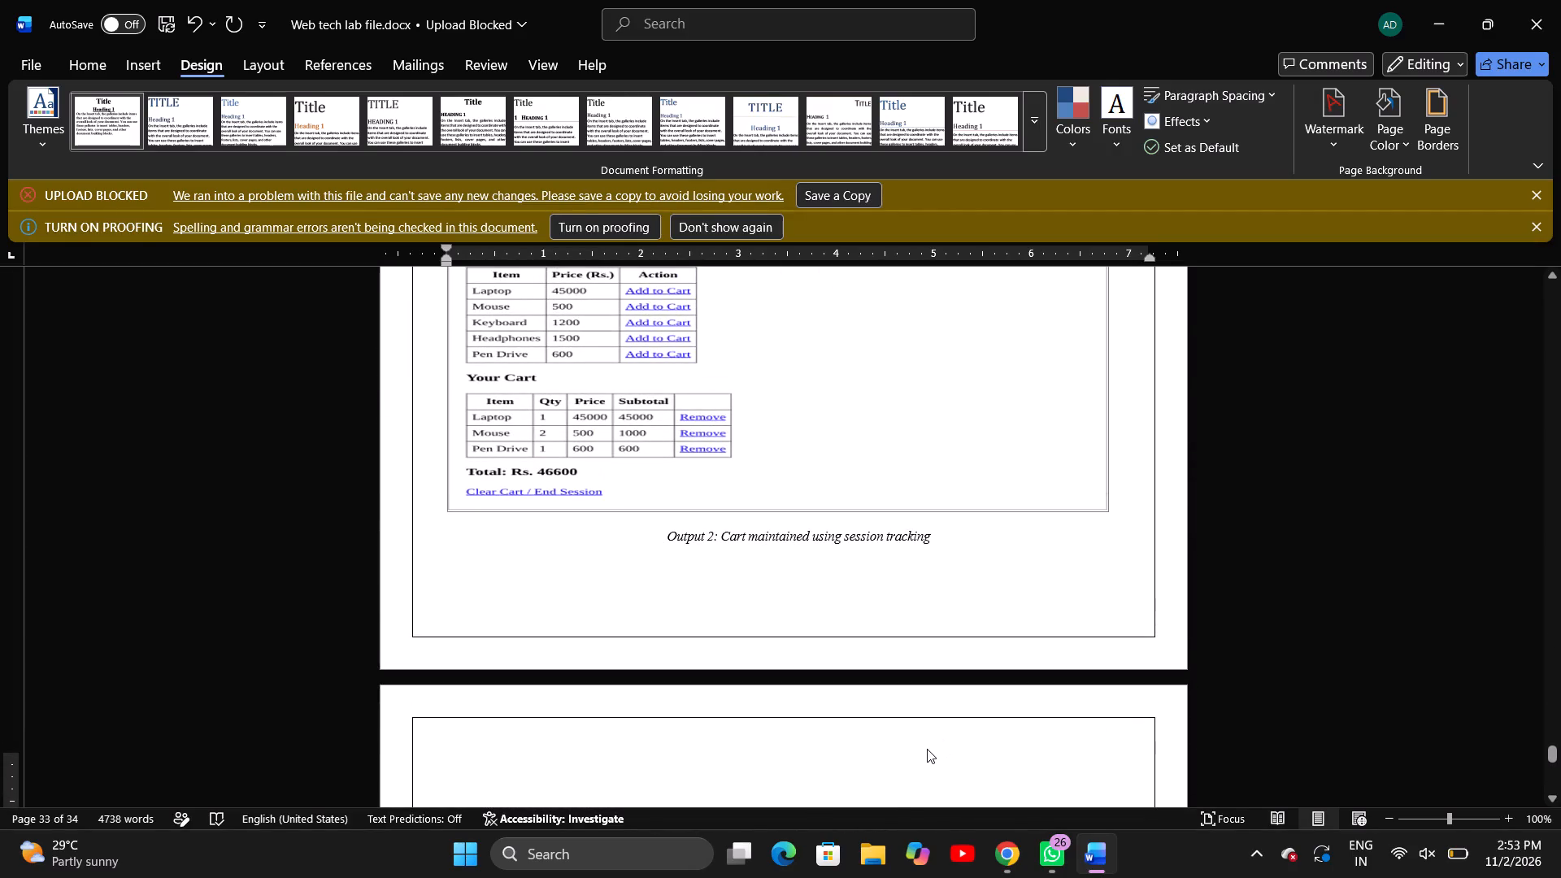
pyautogui.press('BackSpace')
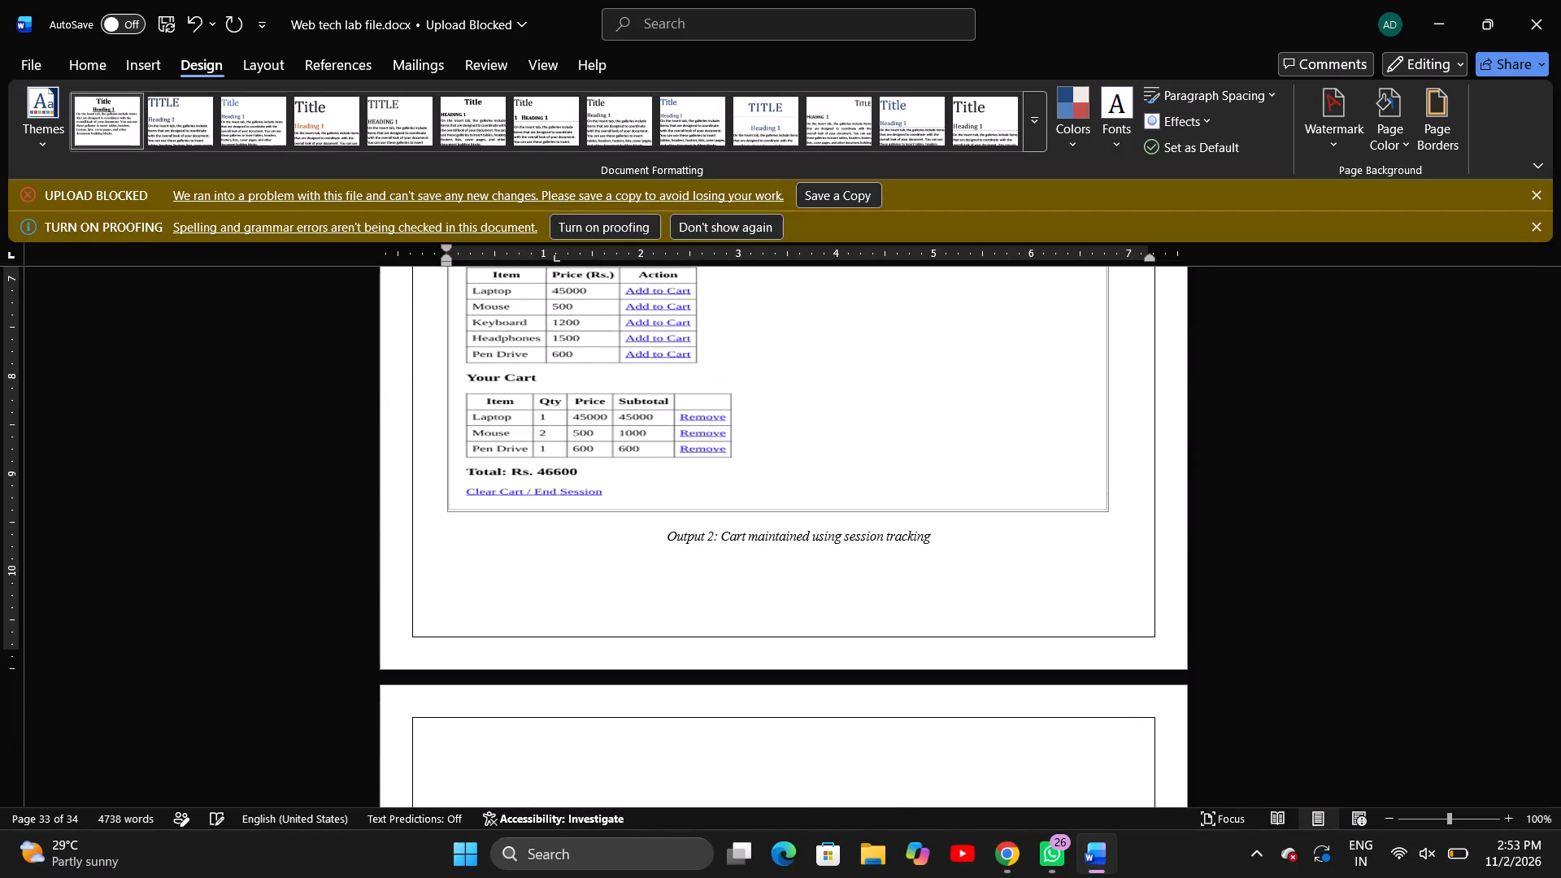
# Examine the Experiment 12 code and output pages and the document's final pages for watermark coverage and leftover blank pages.
pyautogui.scroll(-2, 899, 676)
pyautogui.scroll(3, 899, 676)
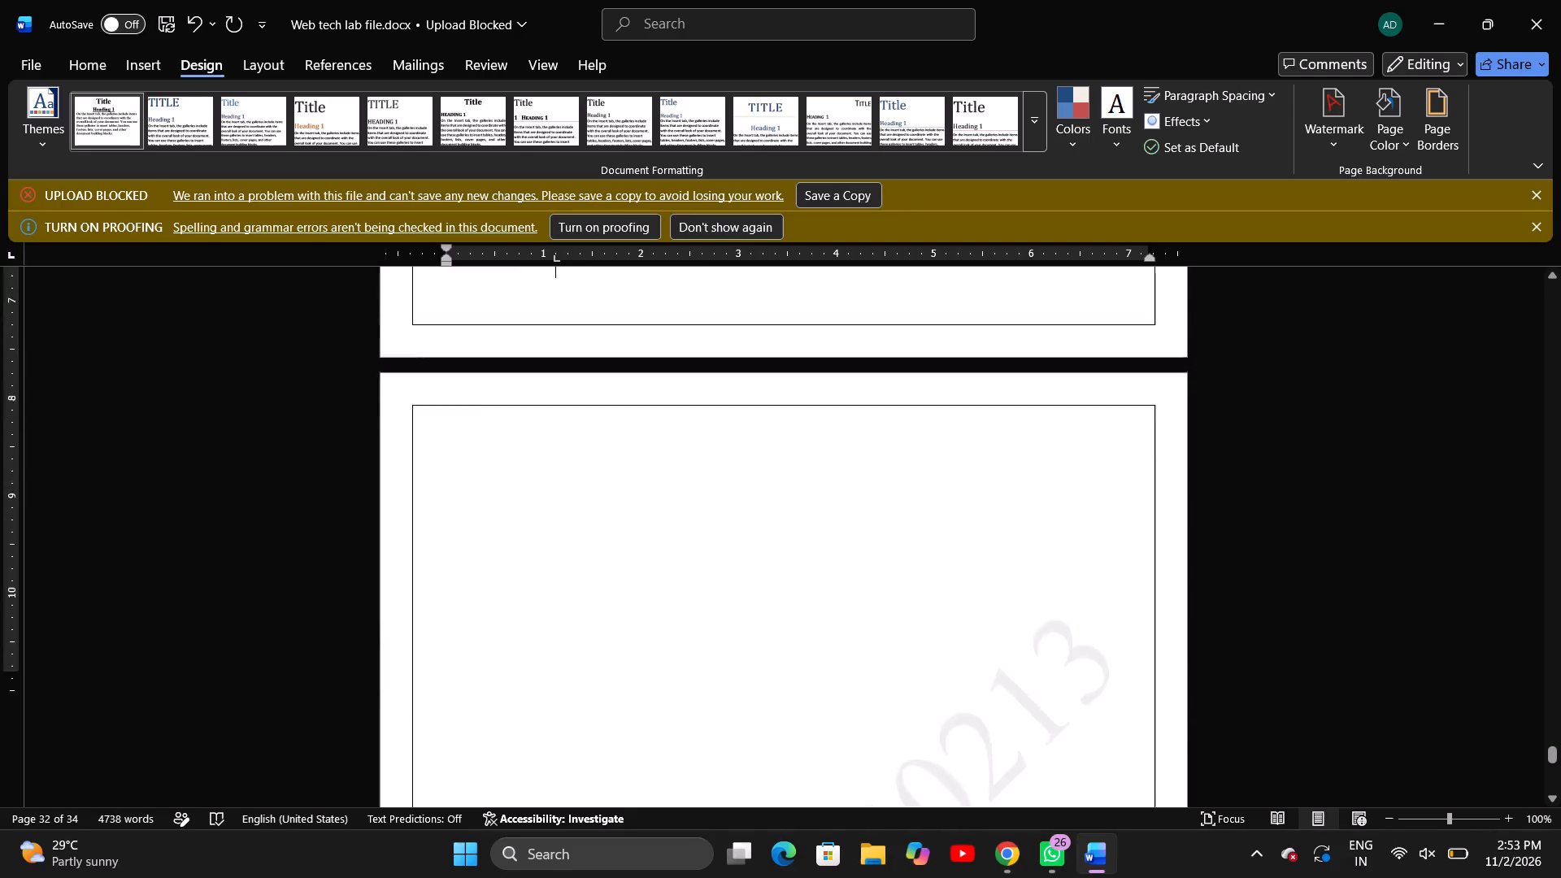
pyautogui.scroll(3, 899, 676)
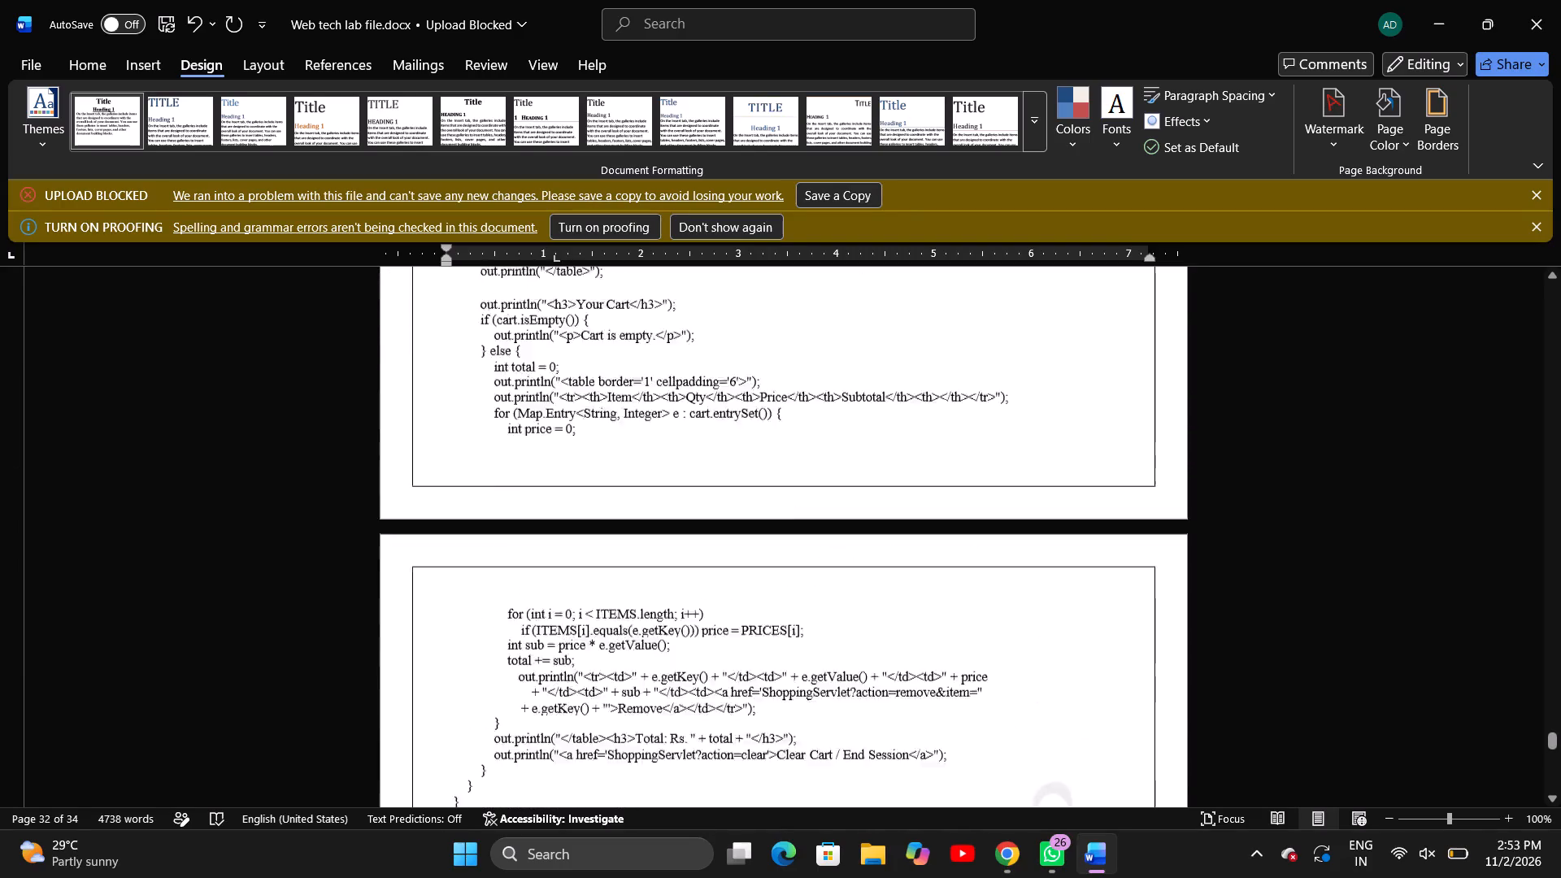
pyautogui.scroll(1, 899, 676)
pyautogui.scroll(-6, 945, 644)
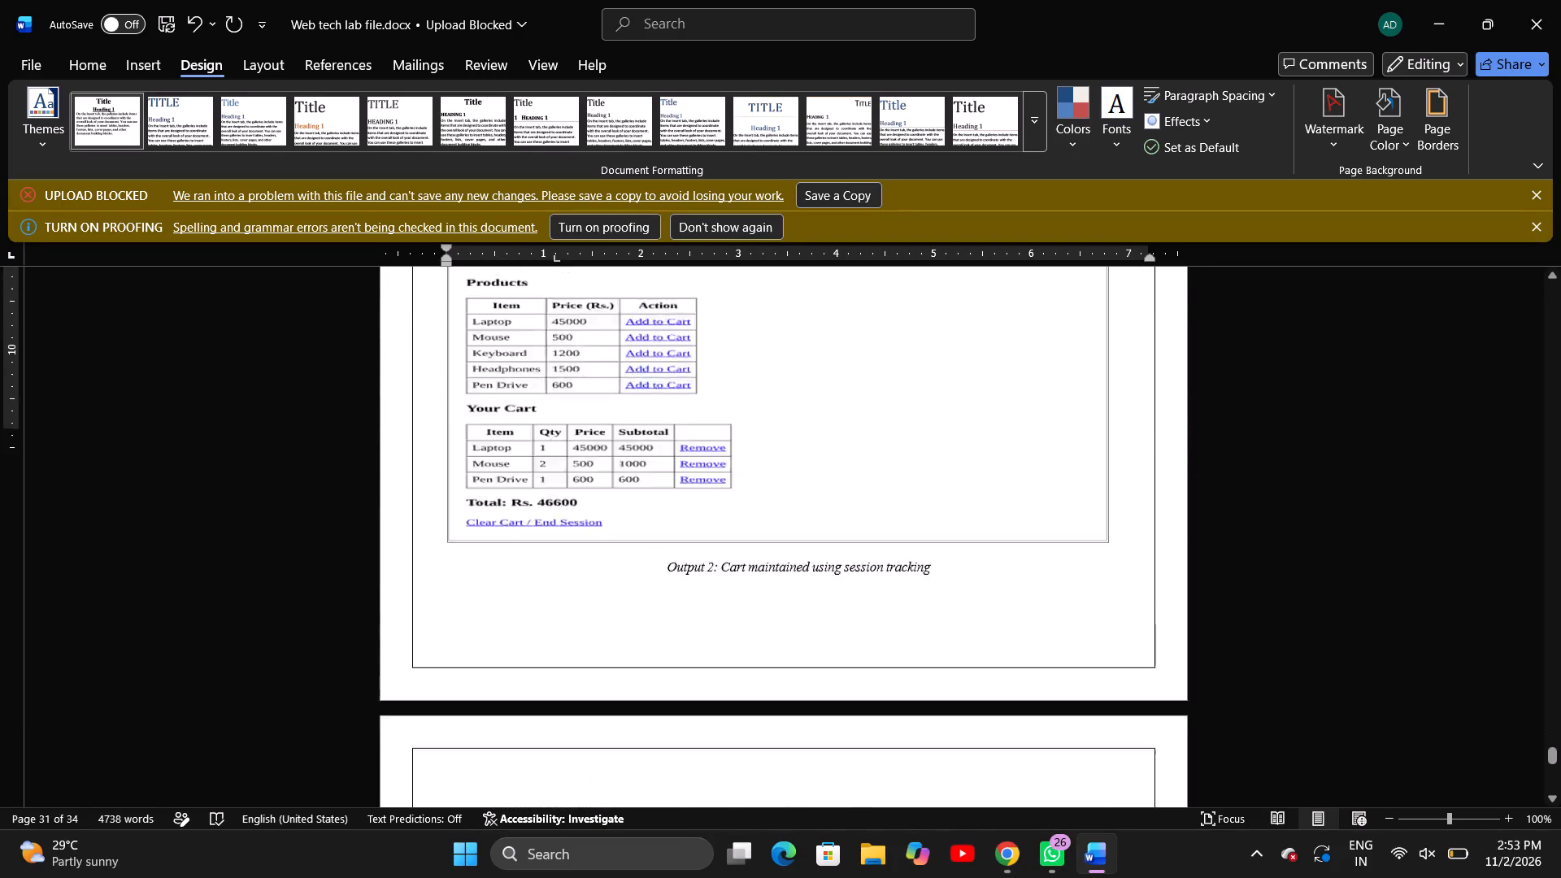
pyautogui.scroll(-4, 945, 644)
pyautogui.scroll(1, 945, 644)
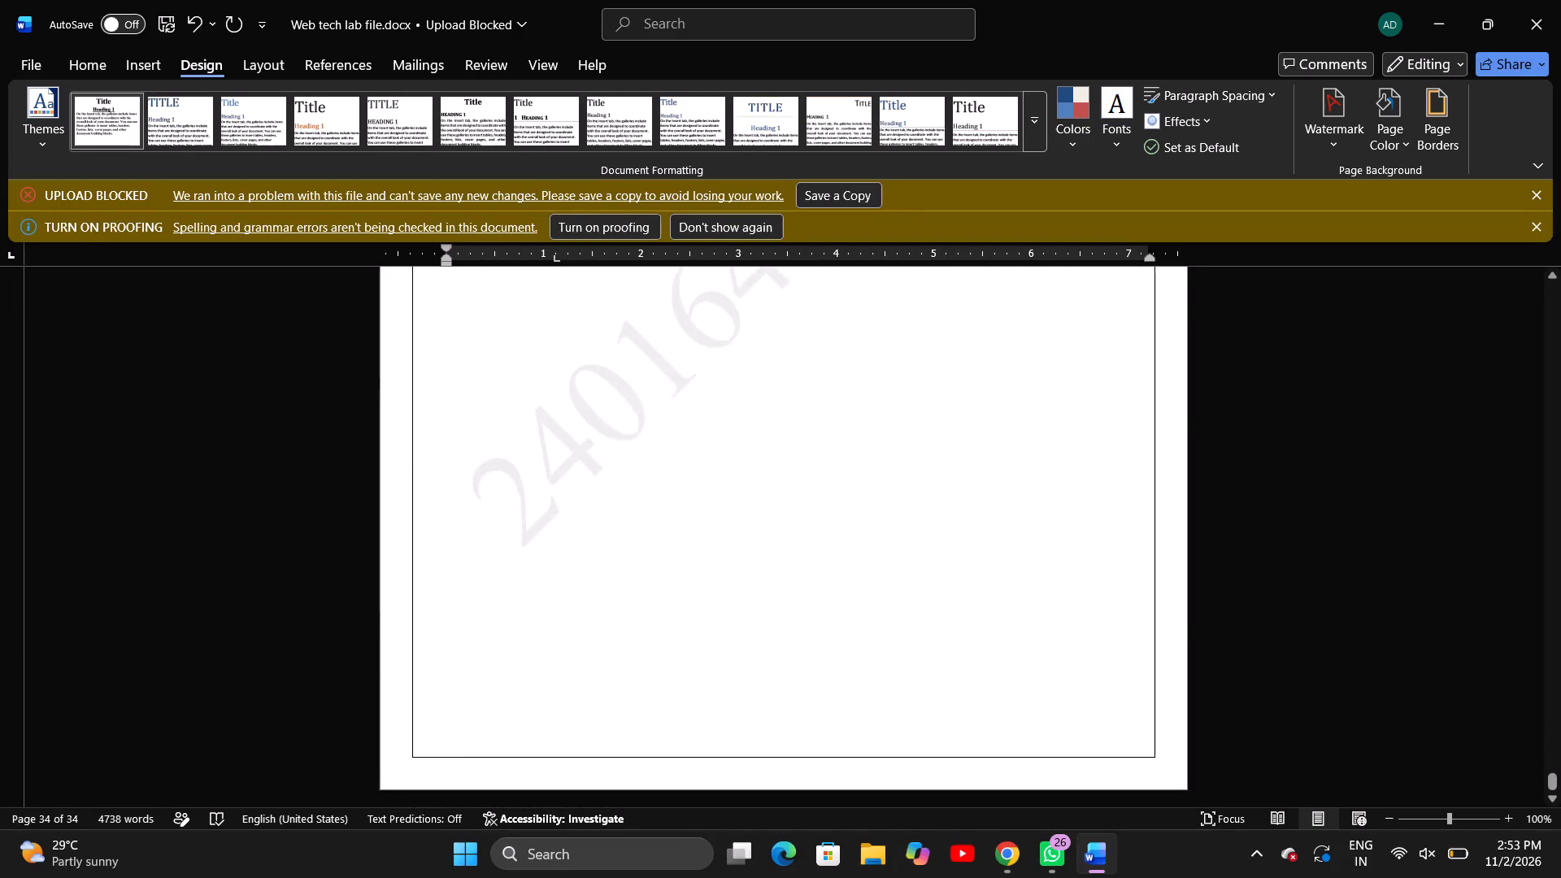
pyautogui.scroll(2, 945, 644)
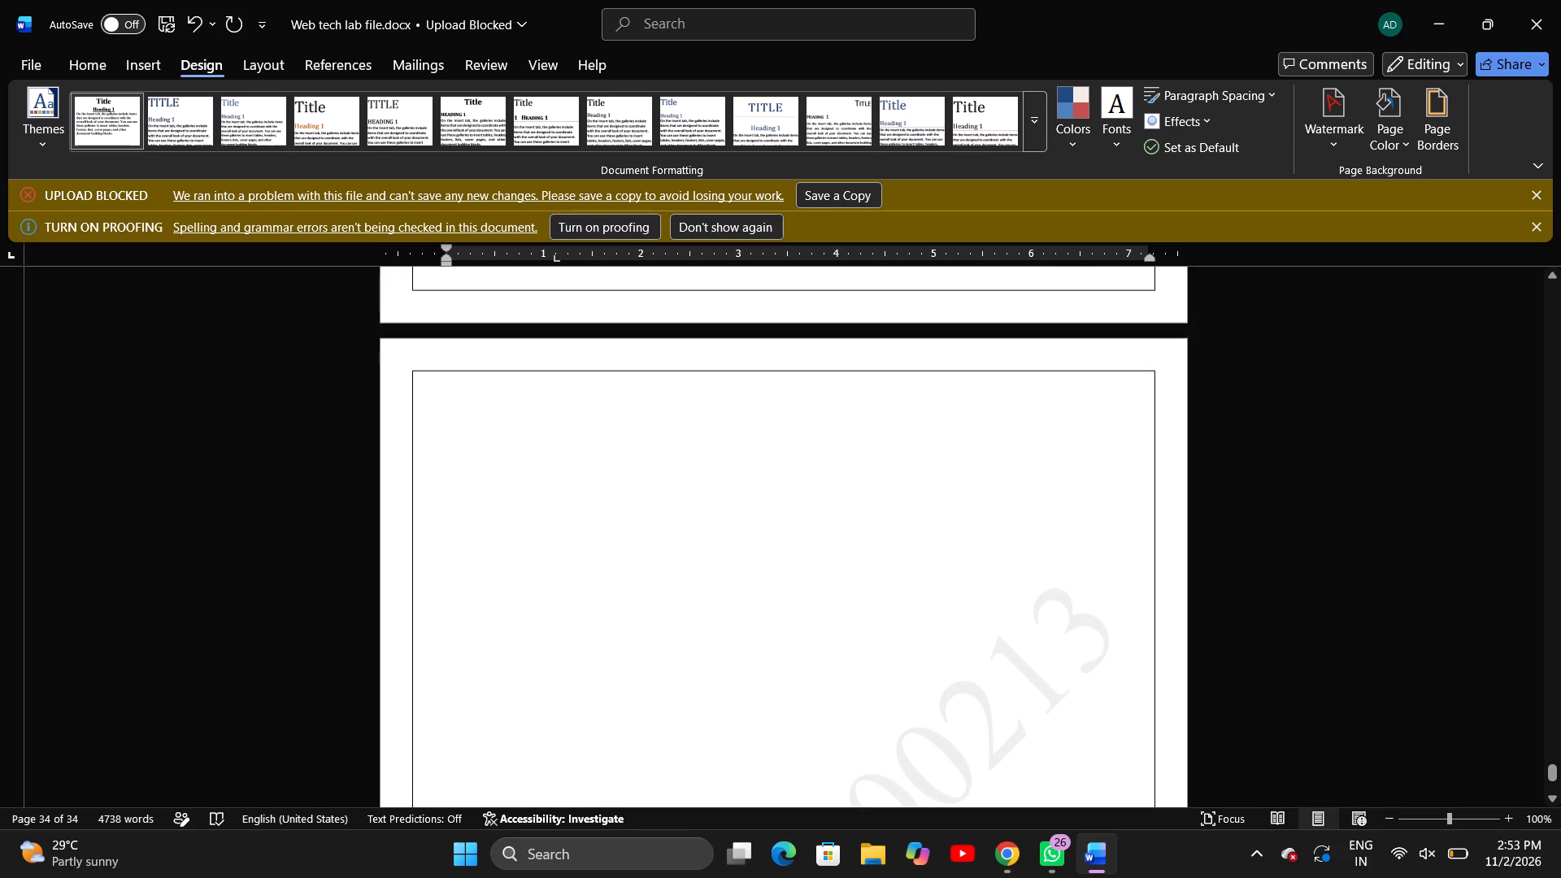
pyautogui.click(945, 644)
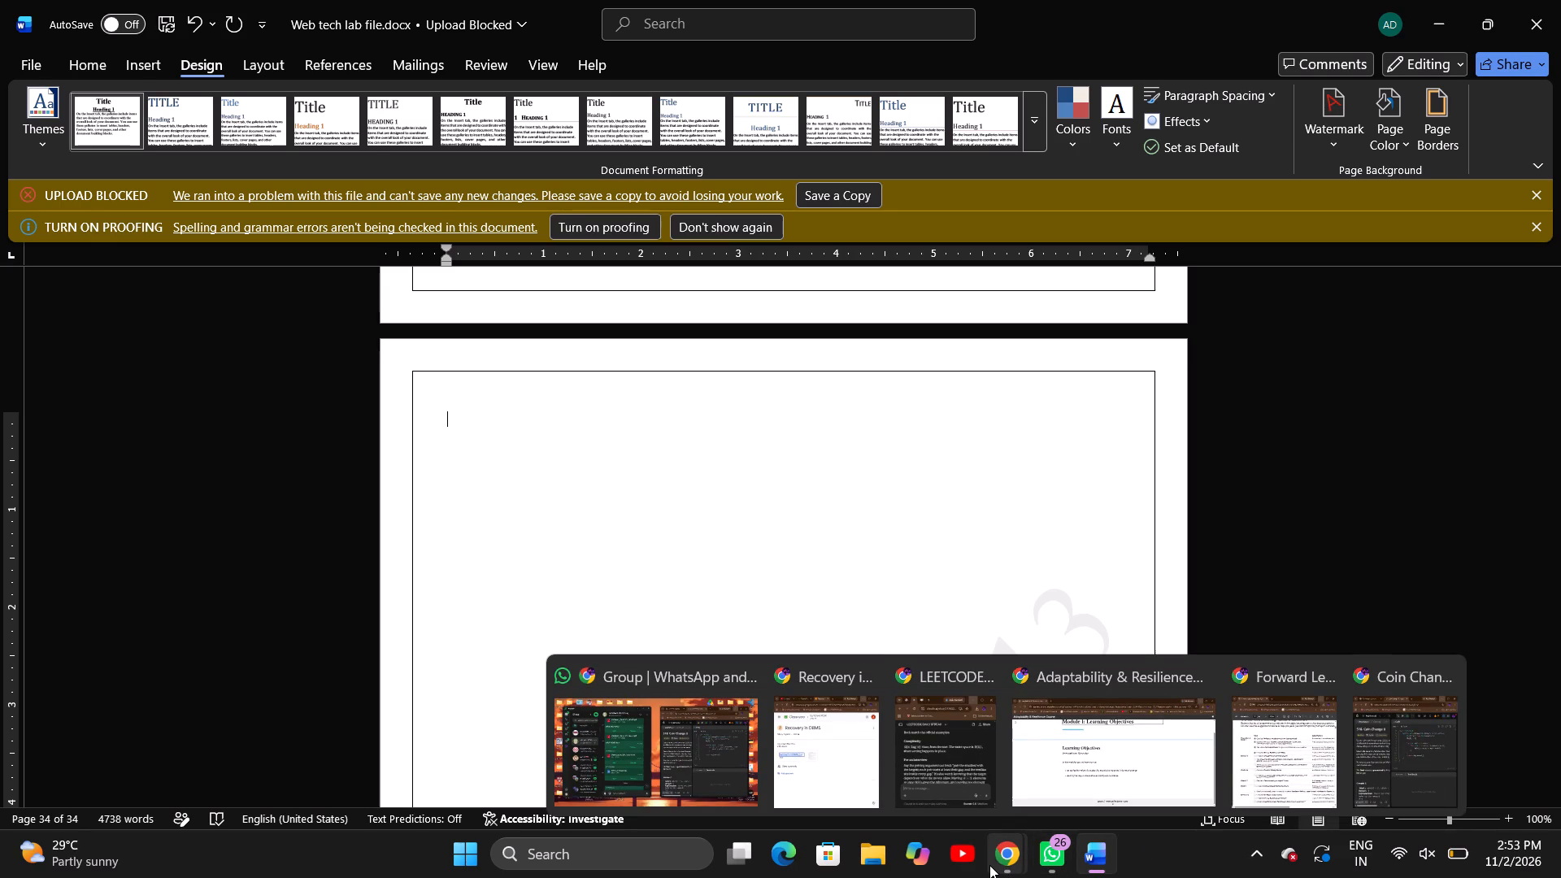
# Switch to Chrome and search the web for how to remove a blank page from Word.
pyautogui.click(790, 733)
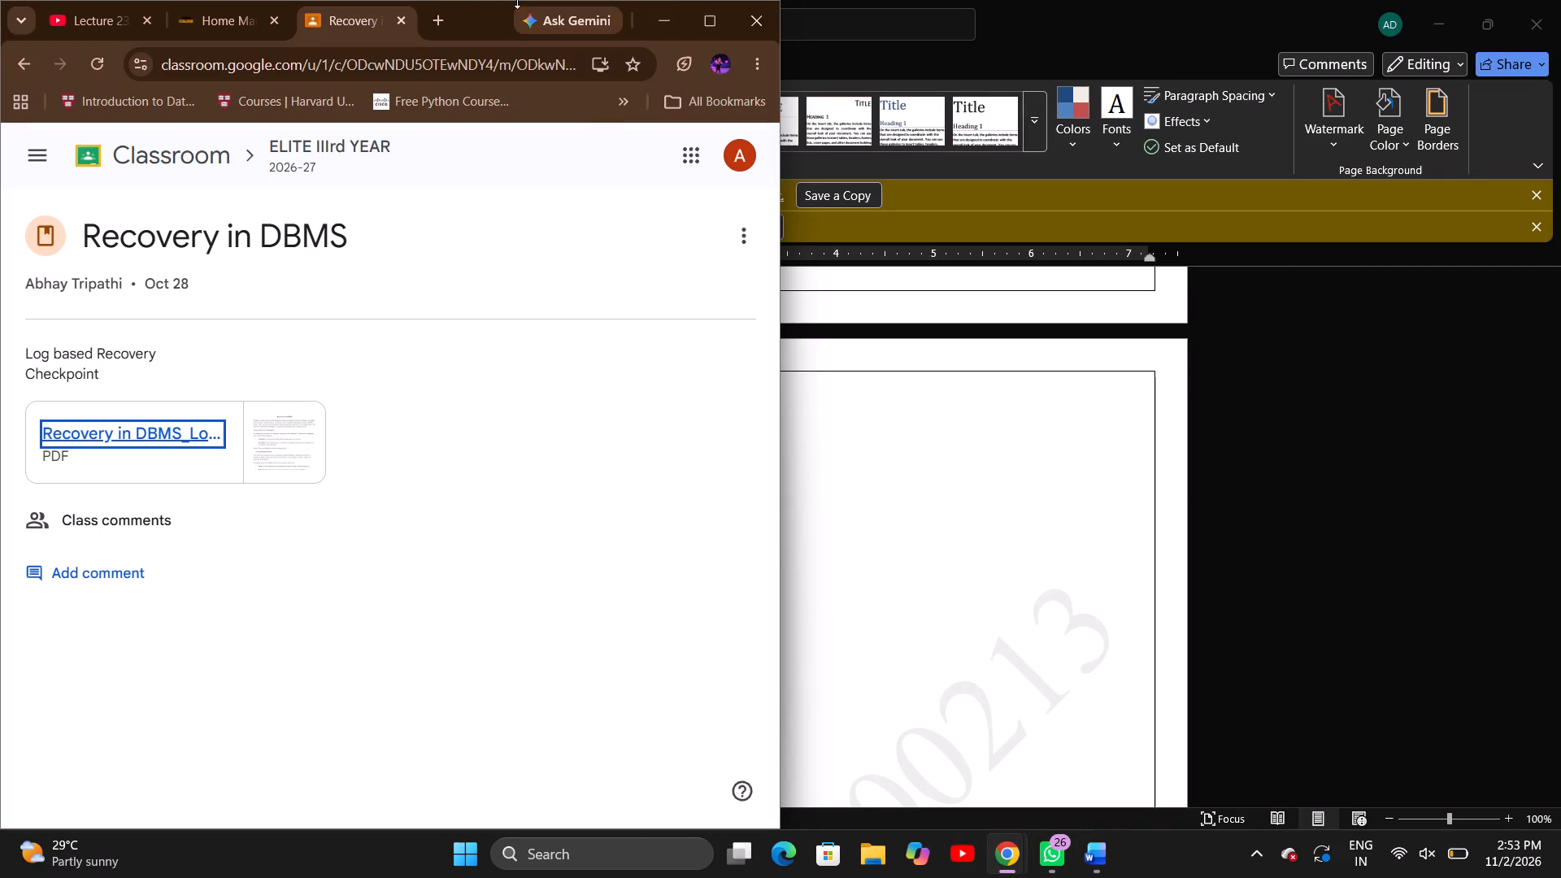
pyautogui.click(436, 20)
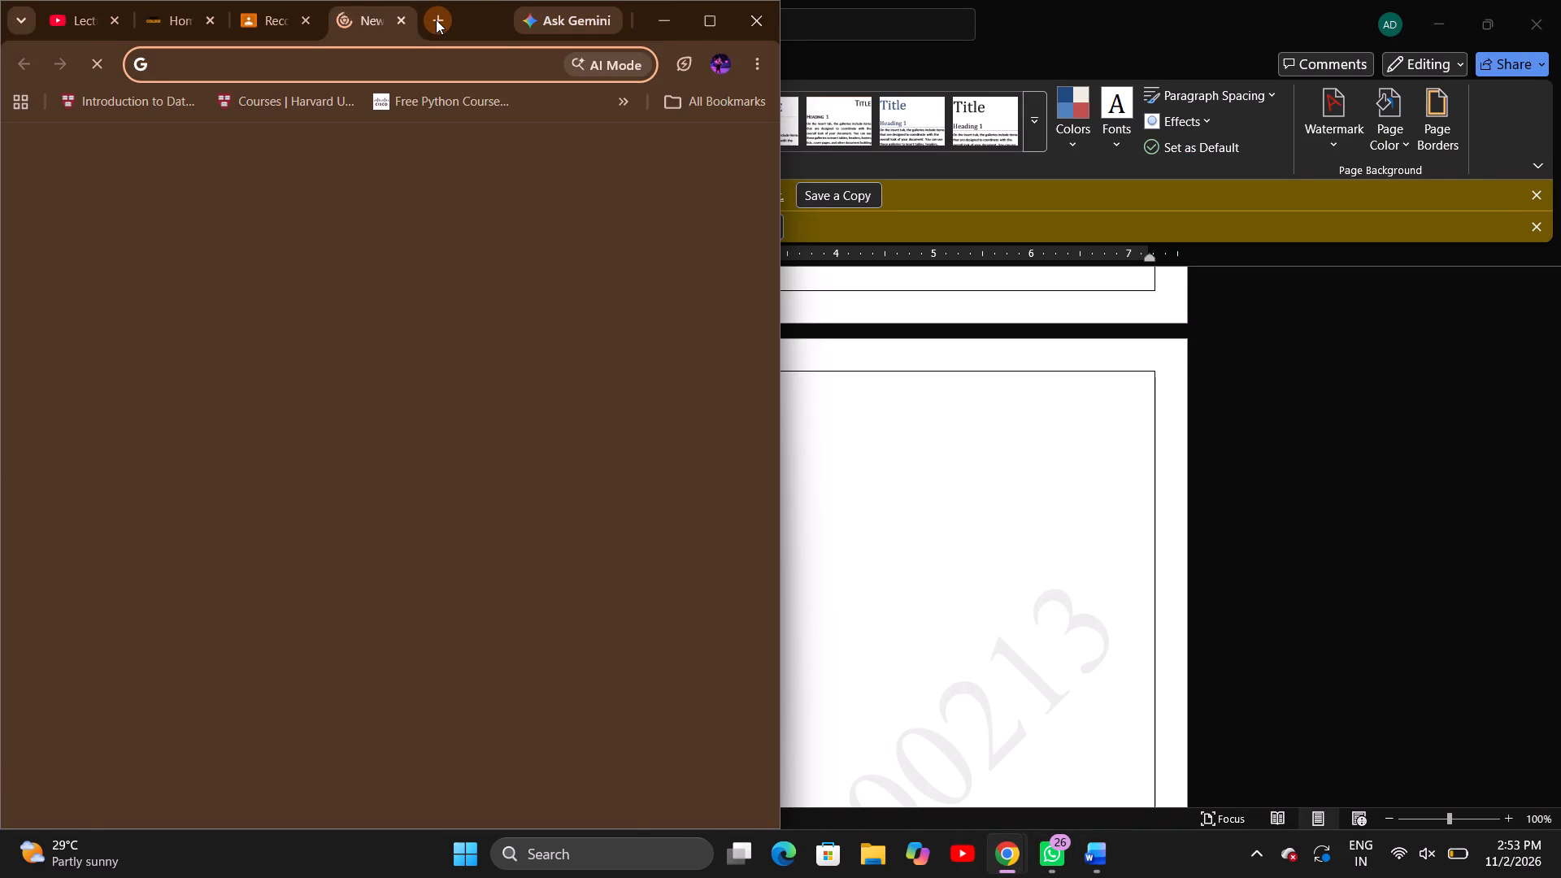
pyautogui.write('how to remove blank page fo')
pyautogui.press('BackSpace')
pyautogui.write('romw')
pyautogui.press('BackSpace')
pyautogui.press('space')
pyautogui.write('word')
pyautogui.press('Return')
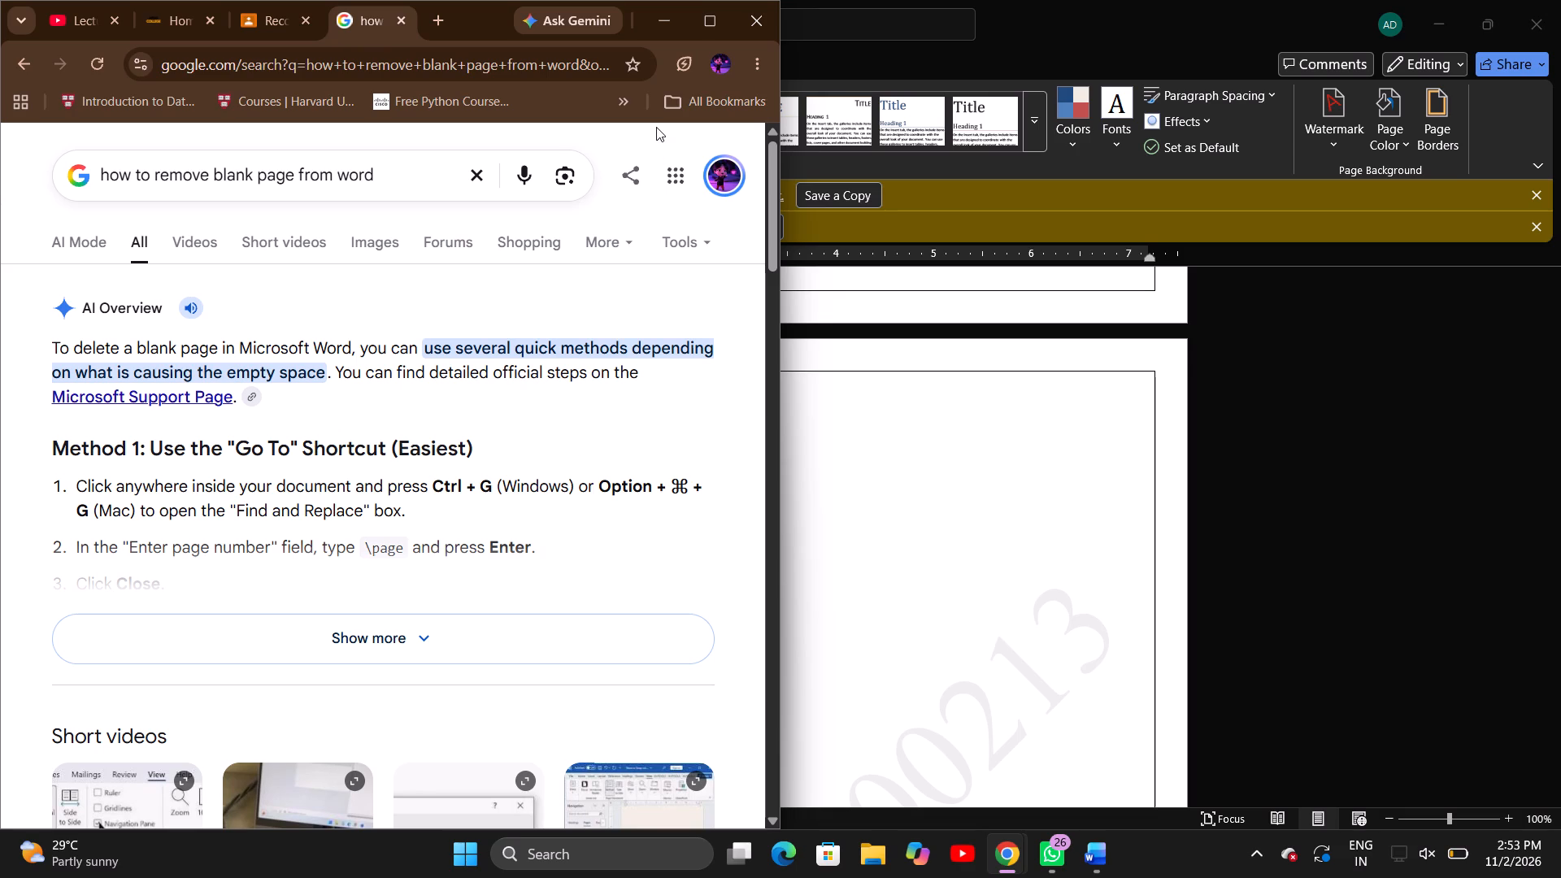
pyautogui.click(672, 11)
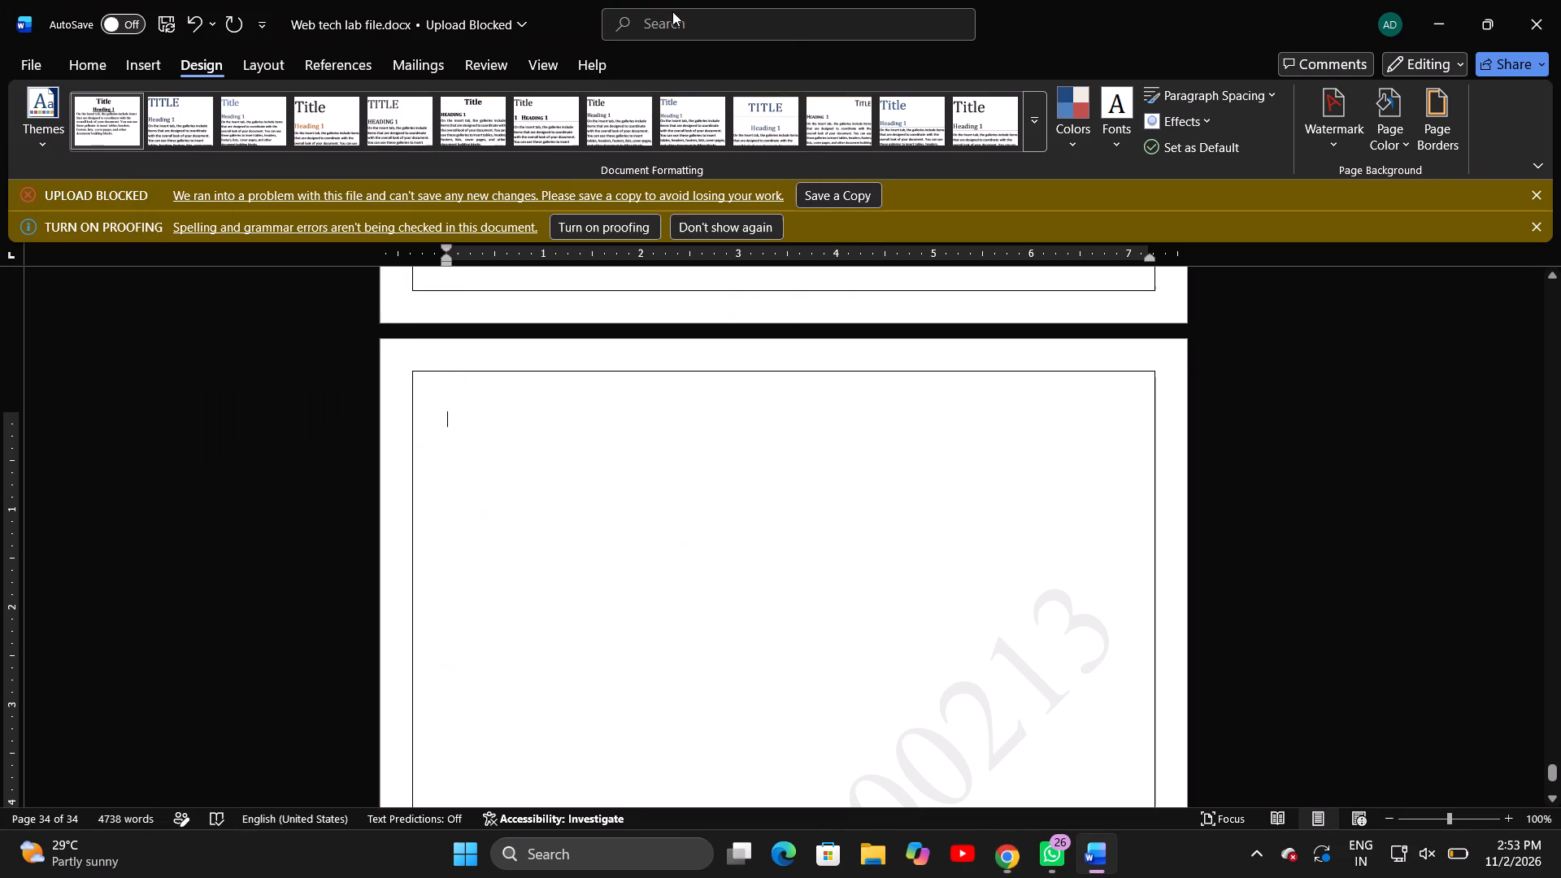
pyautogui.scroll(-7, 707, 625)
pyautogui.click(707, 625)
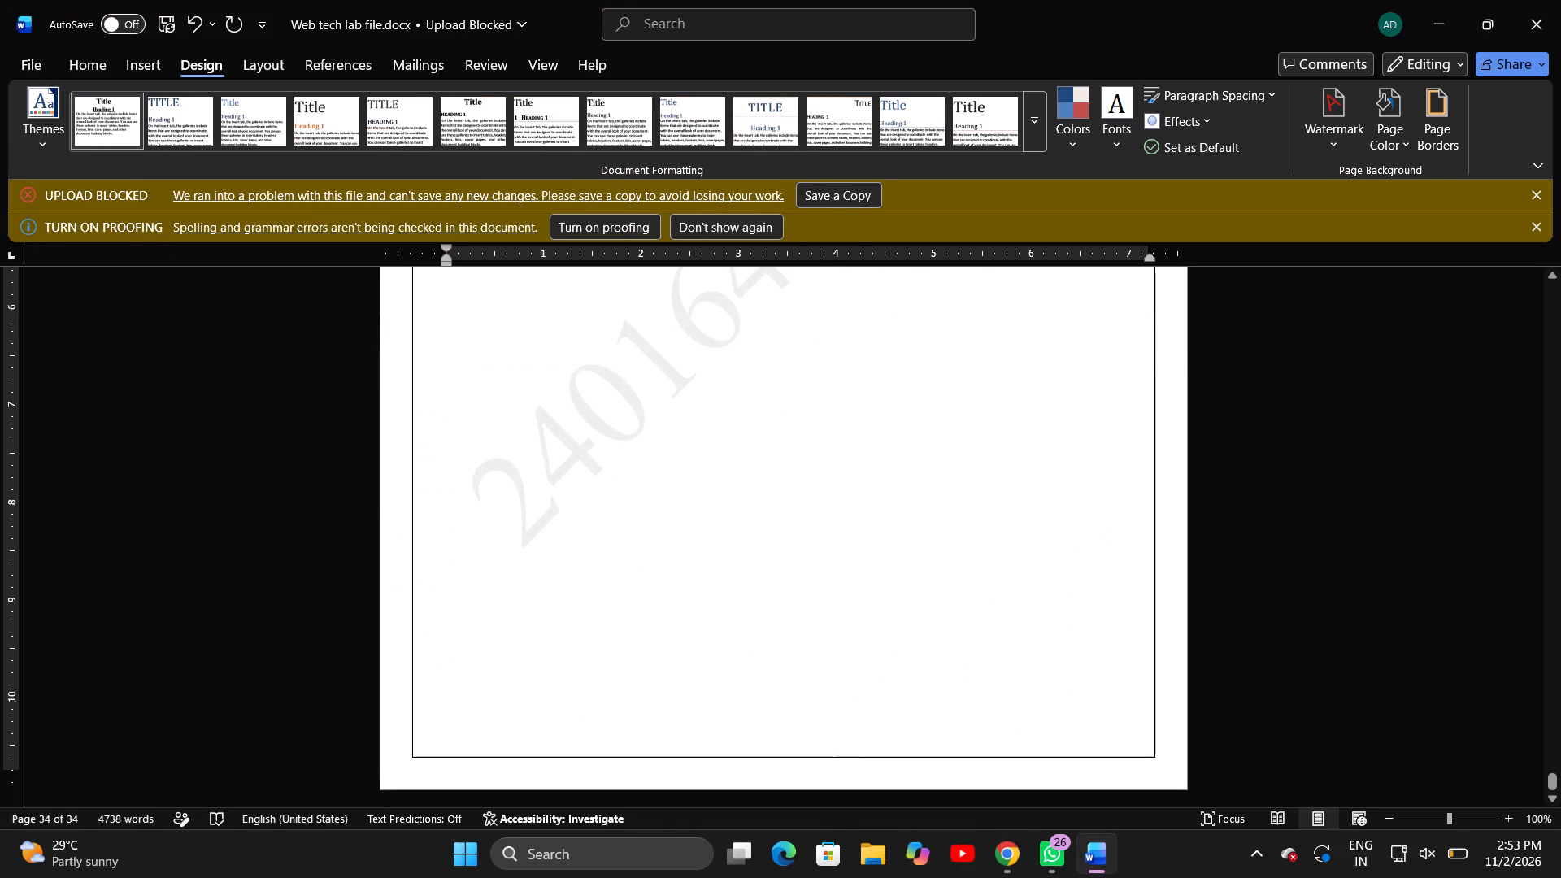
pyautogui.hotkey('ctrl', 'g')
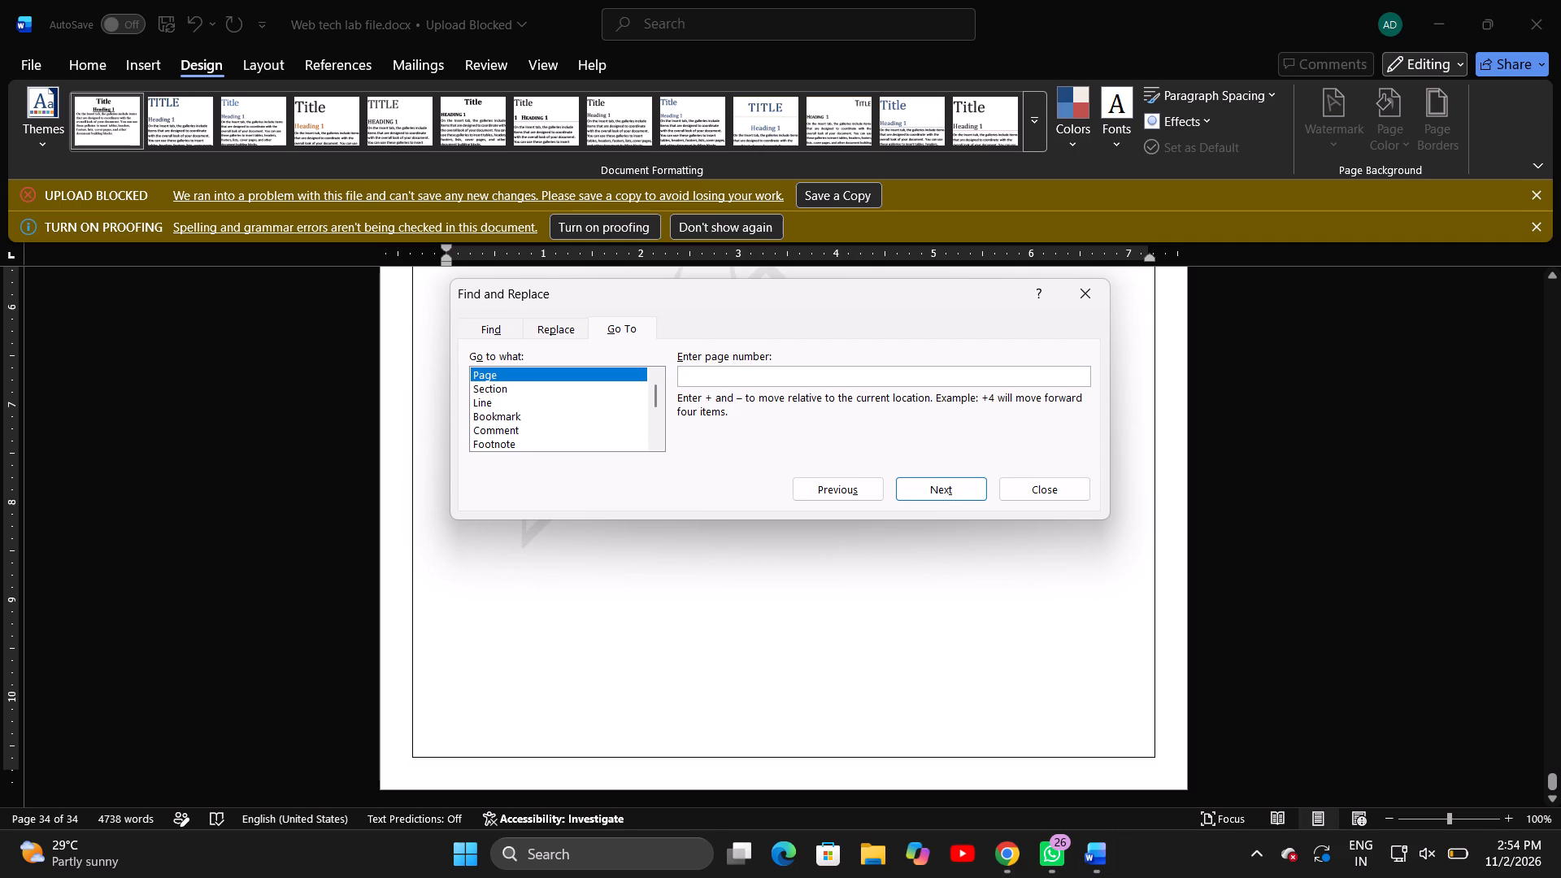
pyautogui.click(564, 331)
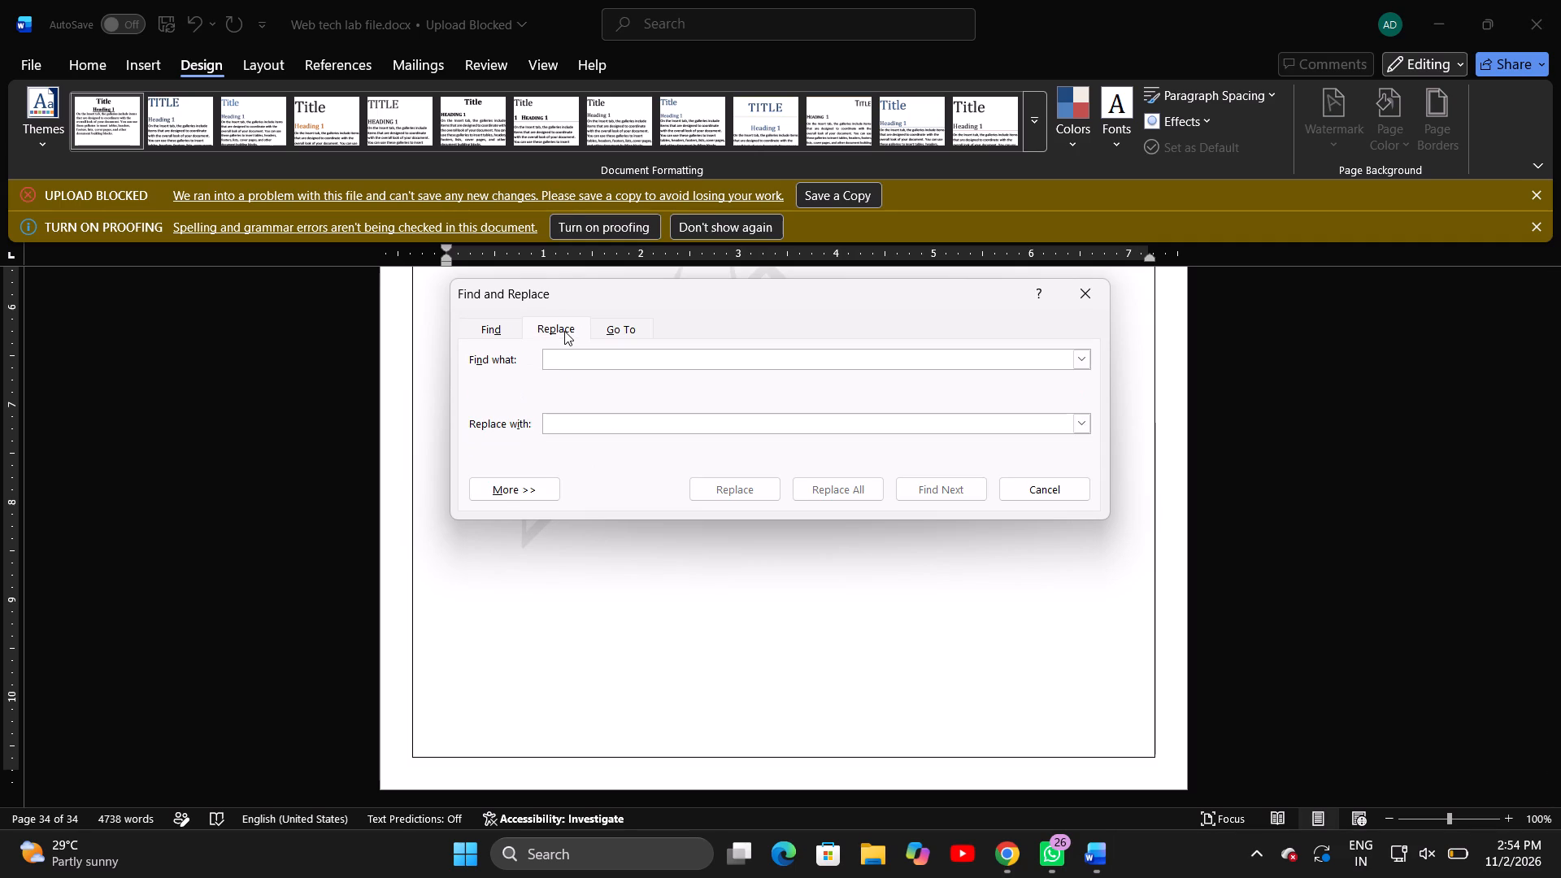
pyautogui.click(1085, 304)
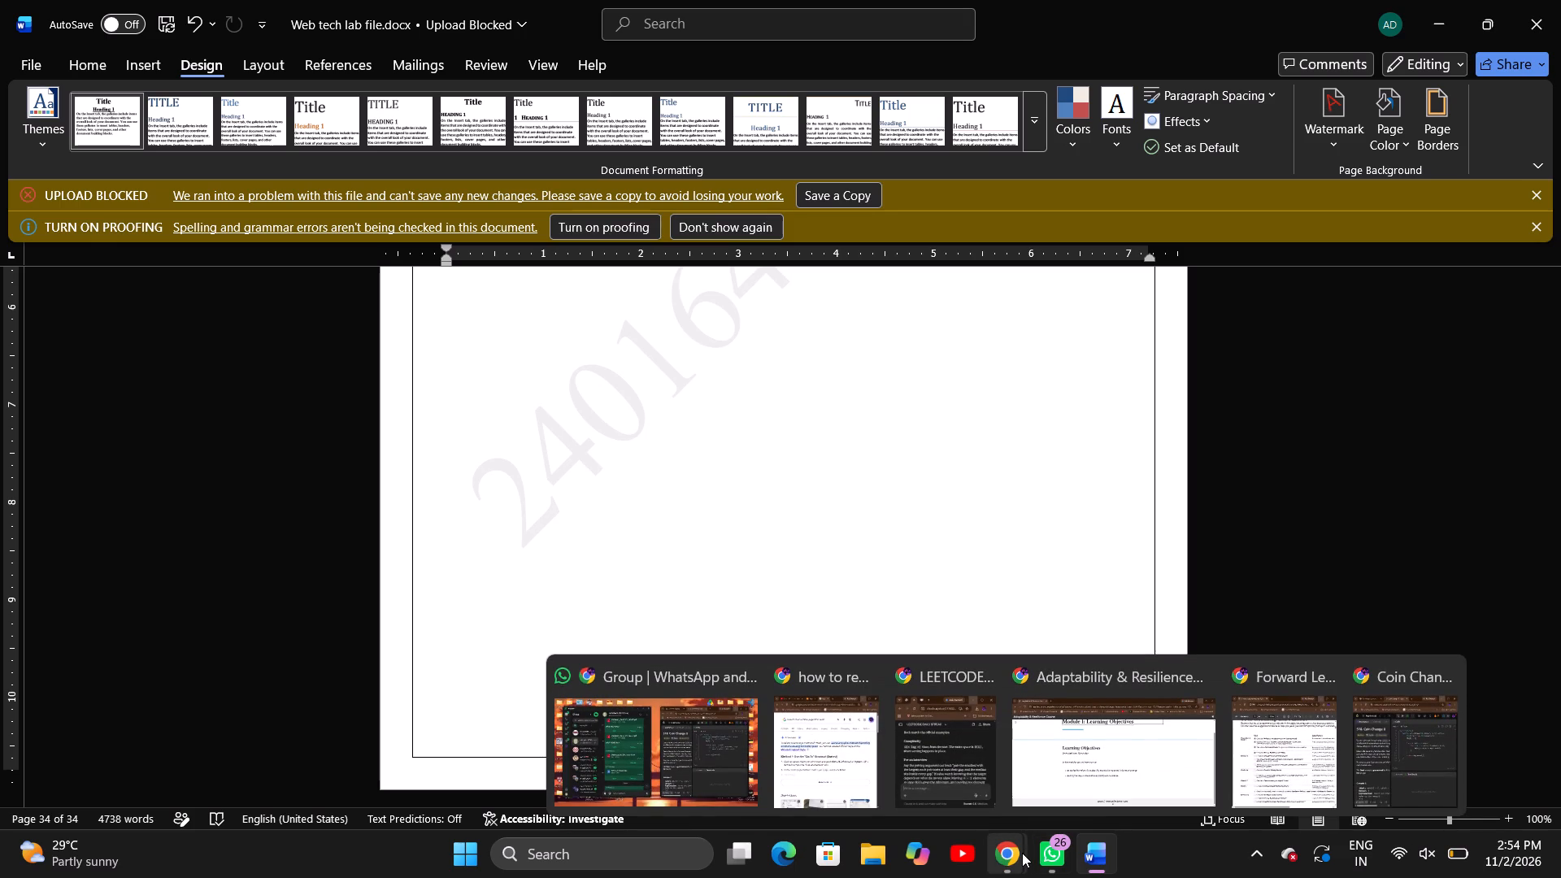
# Return to Chrome and read the full Go To method for deleting a blank page in the search overview.
pyautogui.click(833, 751)
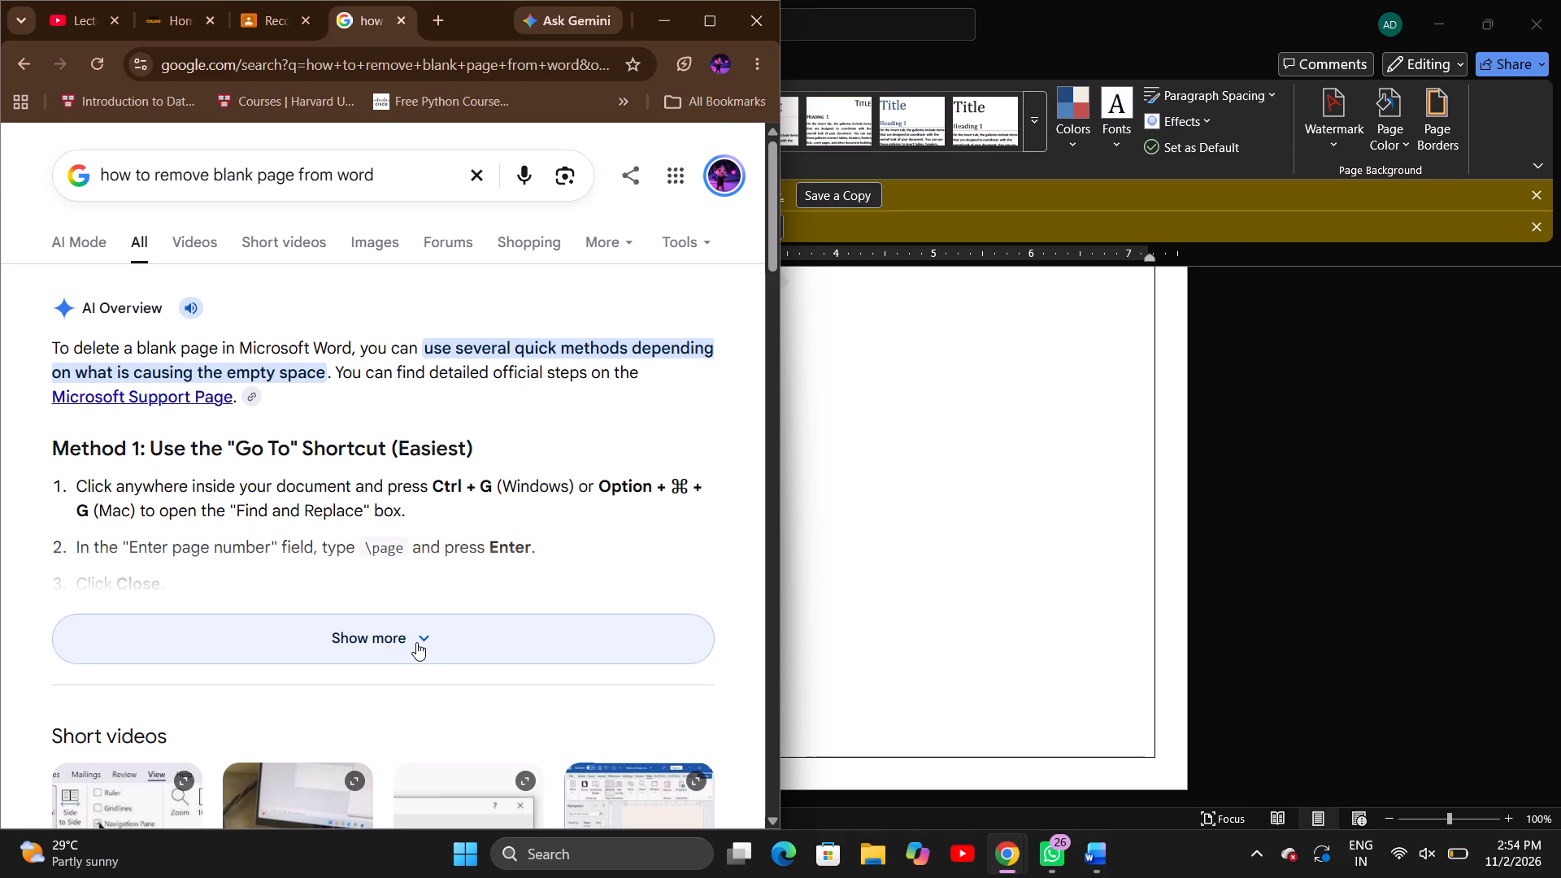
pyautogui.click(416, 642)
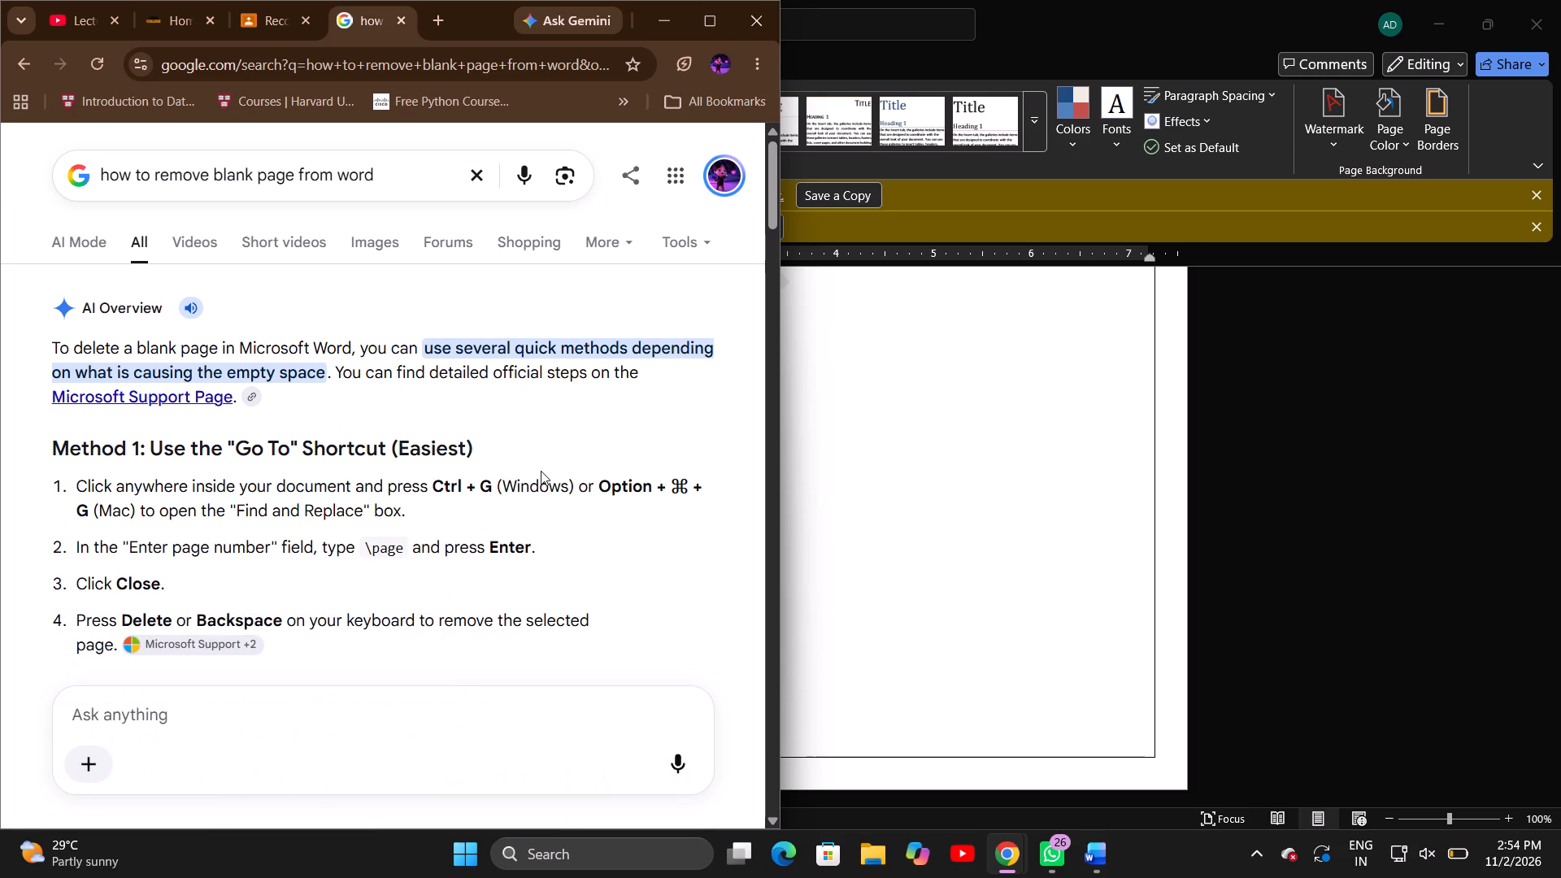
pyautogui.click(666, 24)
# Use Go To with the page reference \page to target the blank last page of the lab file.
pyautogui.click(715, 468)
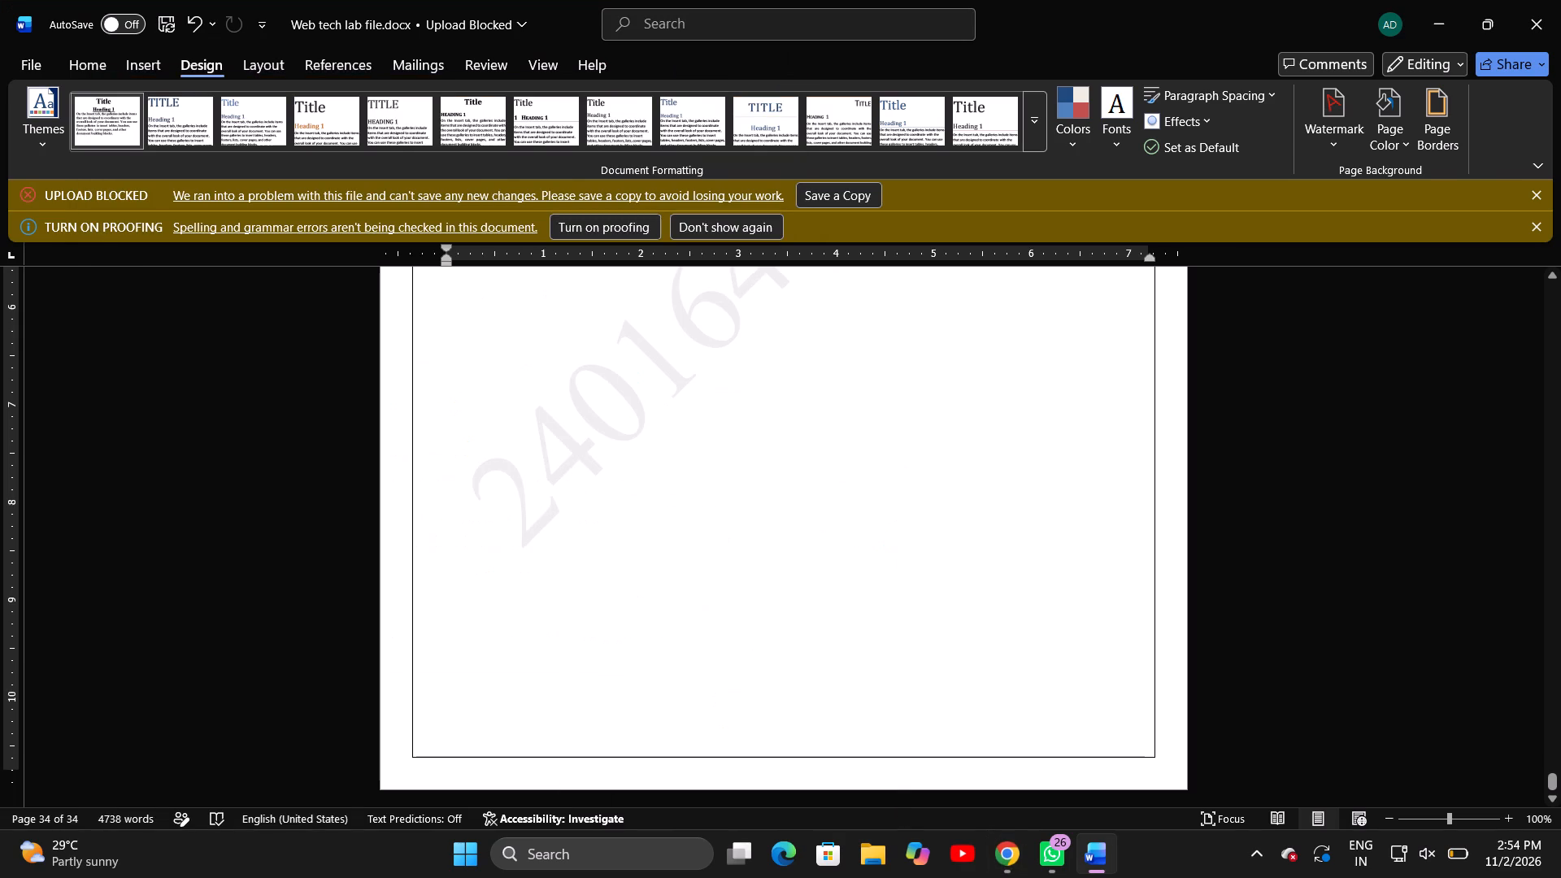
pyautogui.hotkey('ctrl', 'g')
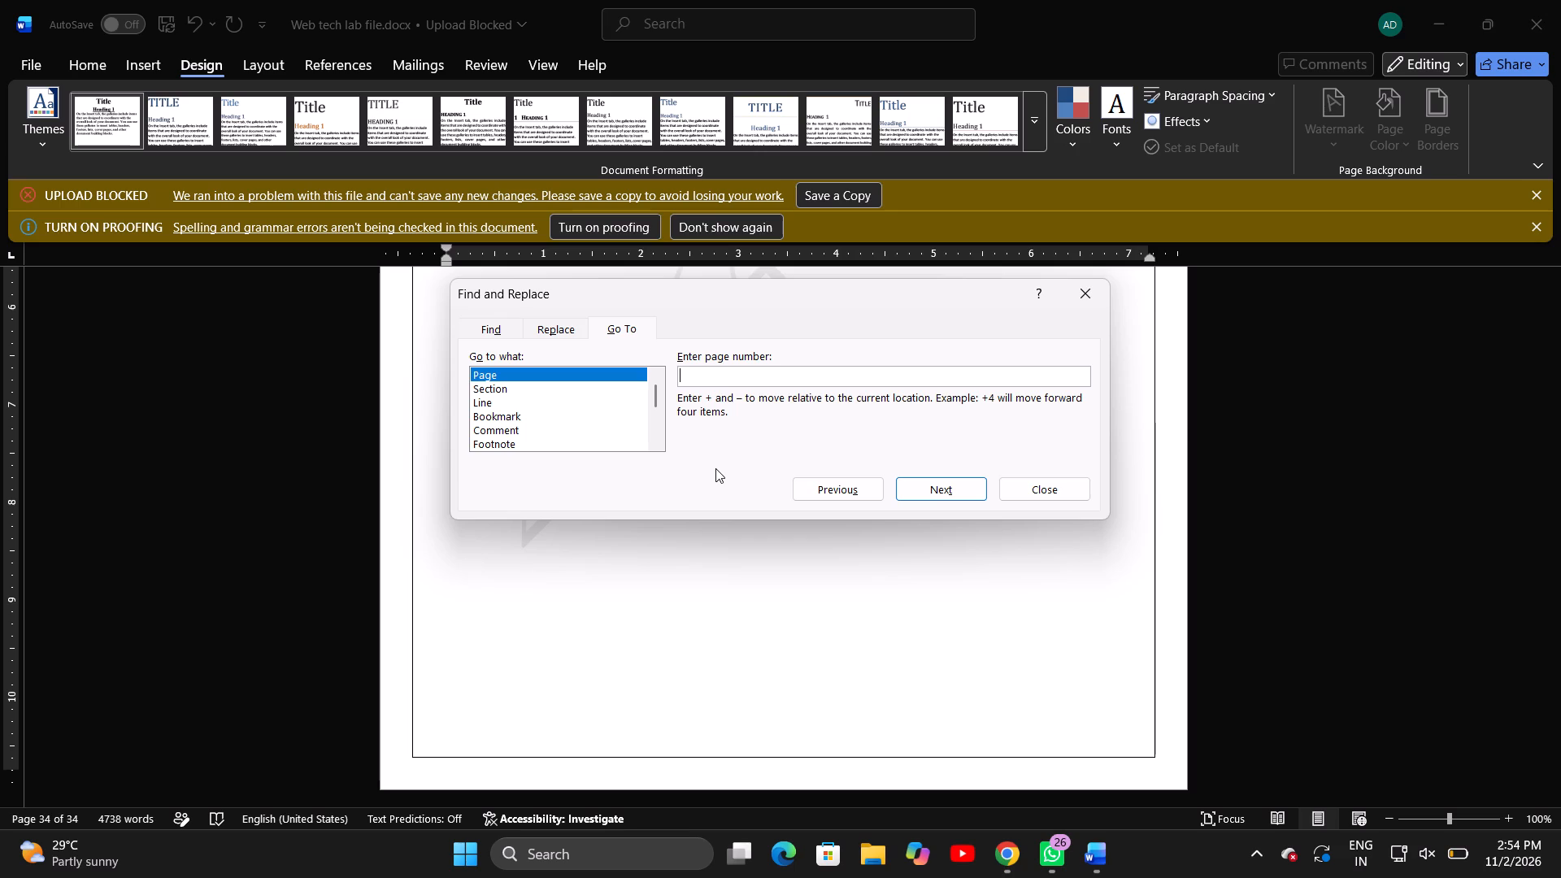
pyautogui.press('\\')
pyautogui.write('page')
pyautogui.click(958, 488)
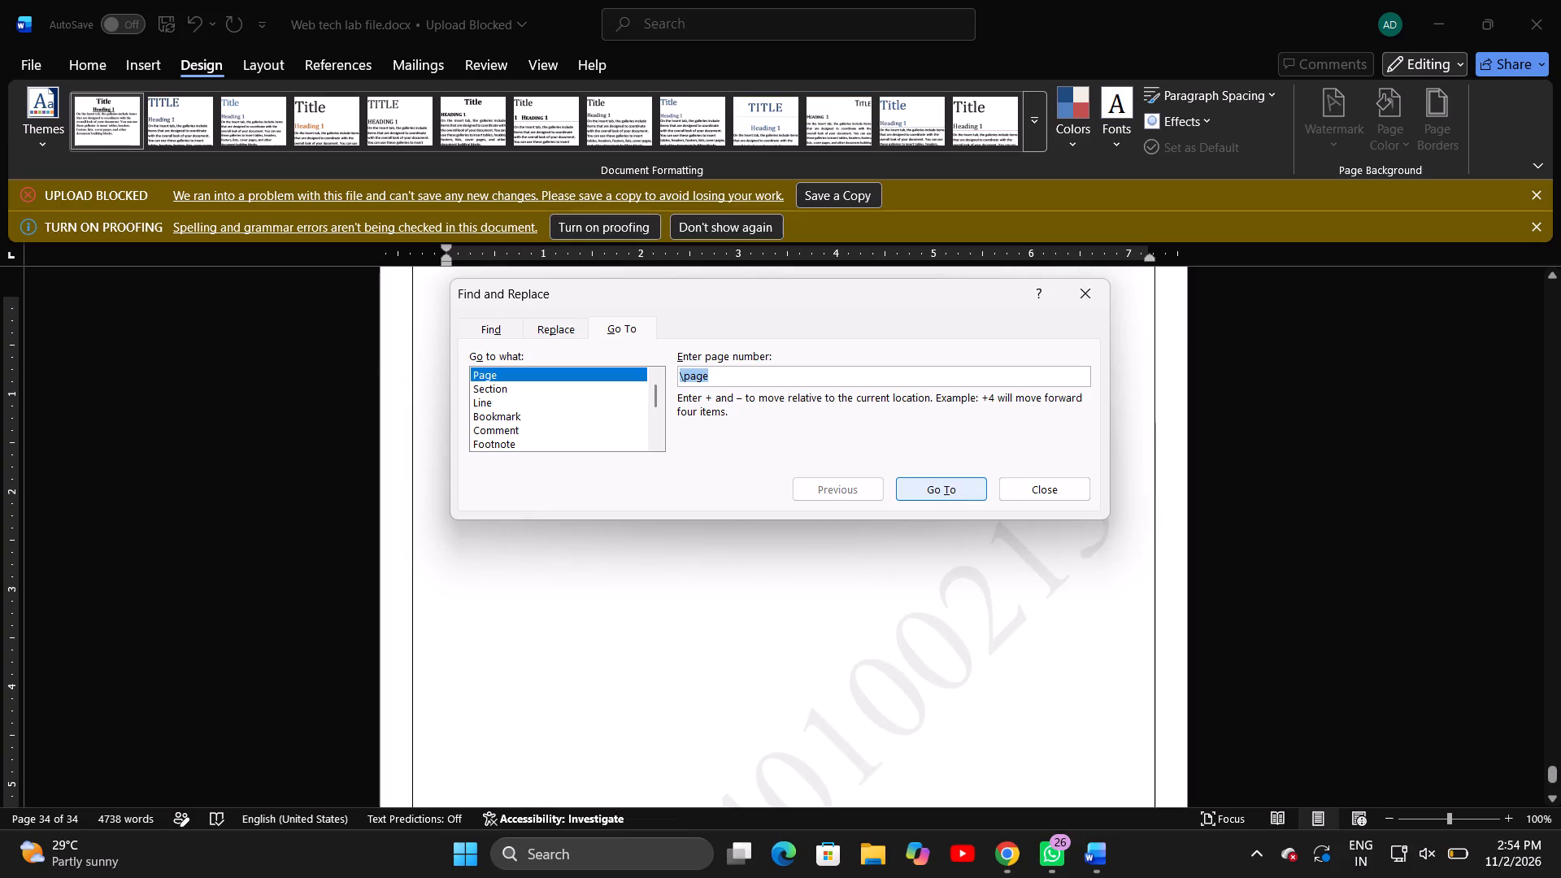
# Examine the Experiment 12 output page and the blank pages that follow it.
pyautogui.scroll(7, 880, 589)
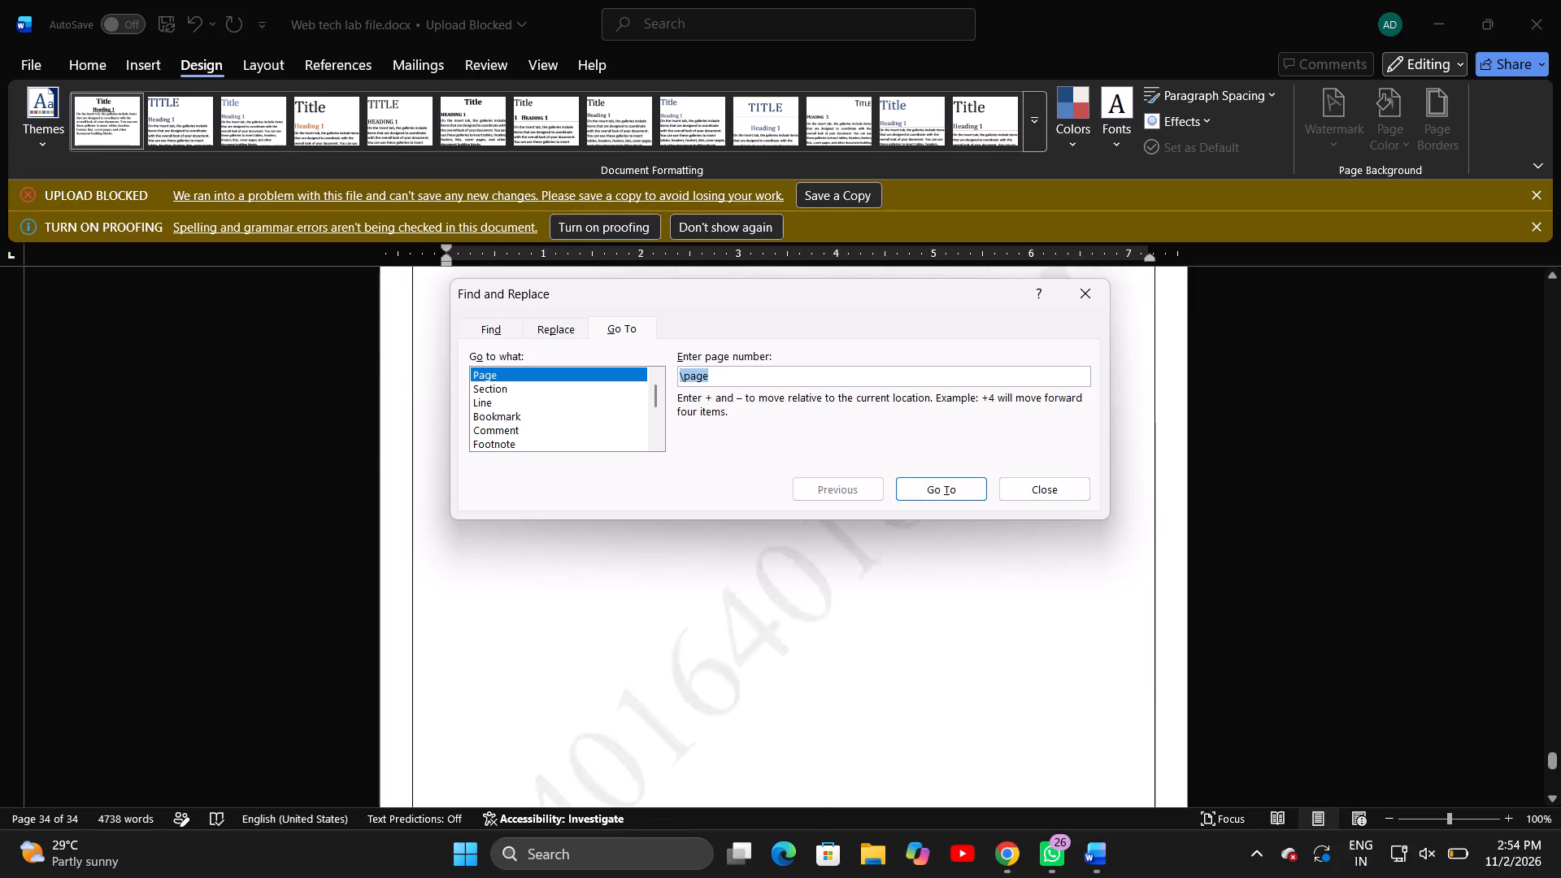
pyautogui.scroll(8, 880, 589)
pyautogui.scroll(-2, 880, 589)
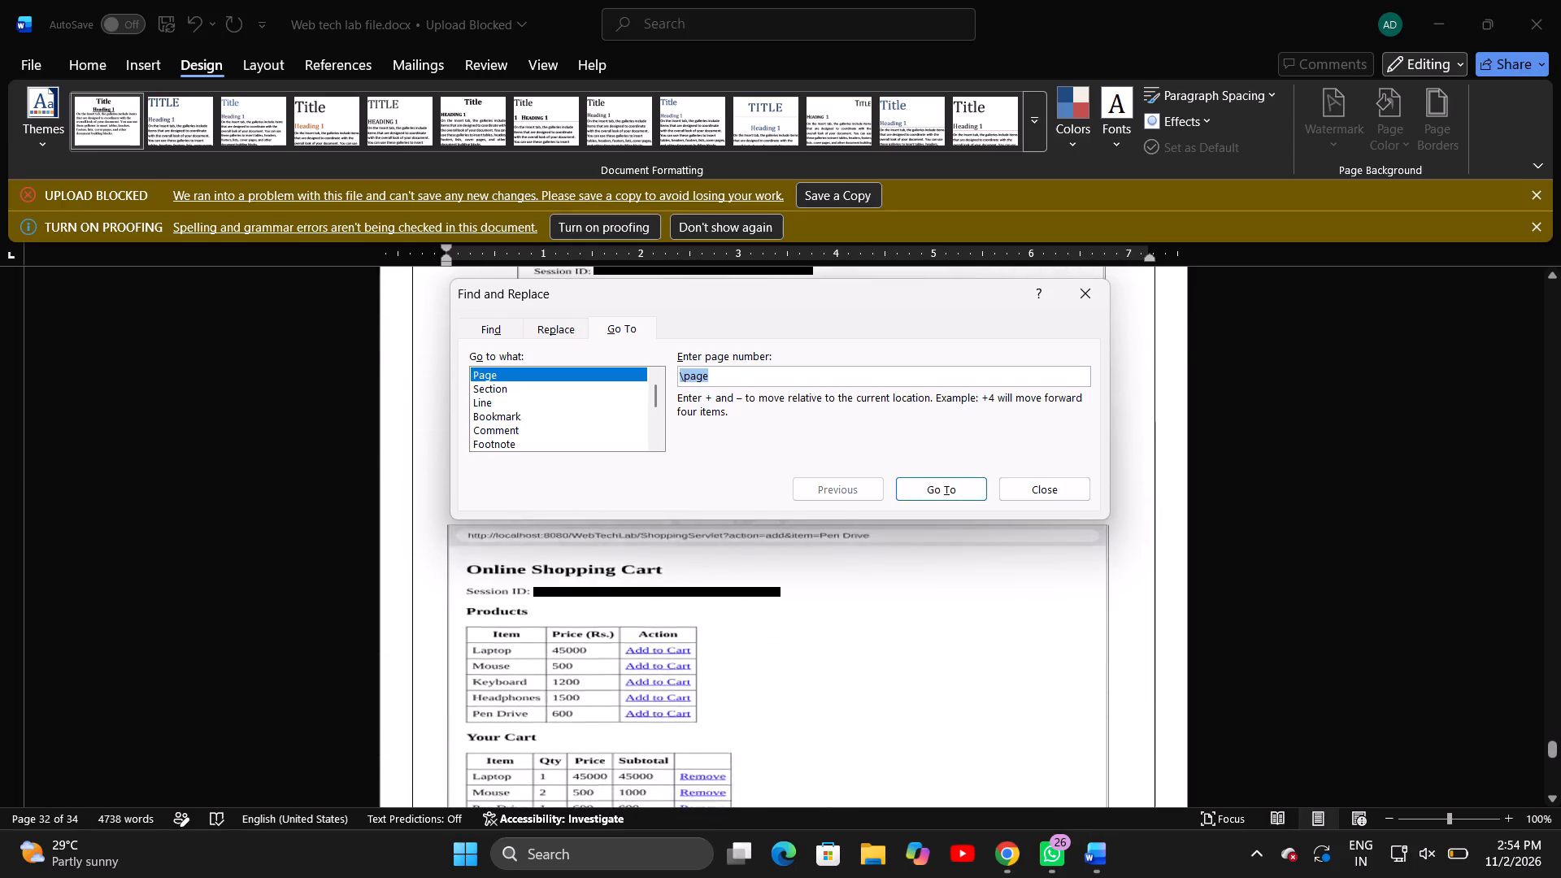
pyautogui.scroll(-1, 880, 589)
pyautogui.scroll(1, 880, 589)
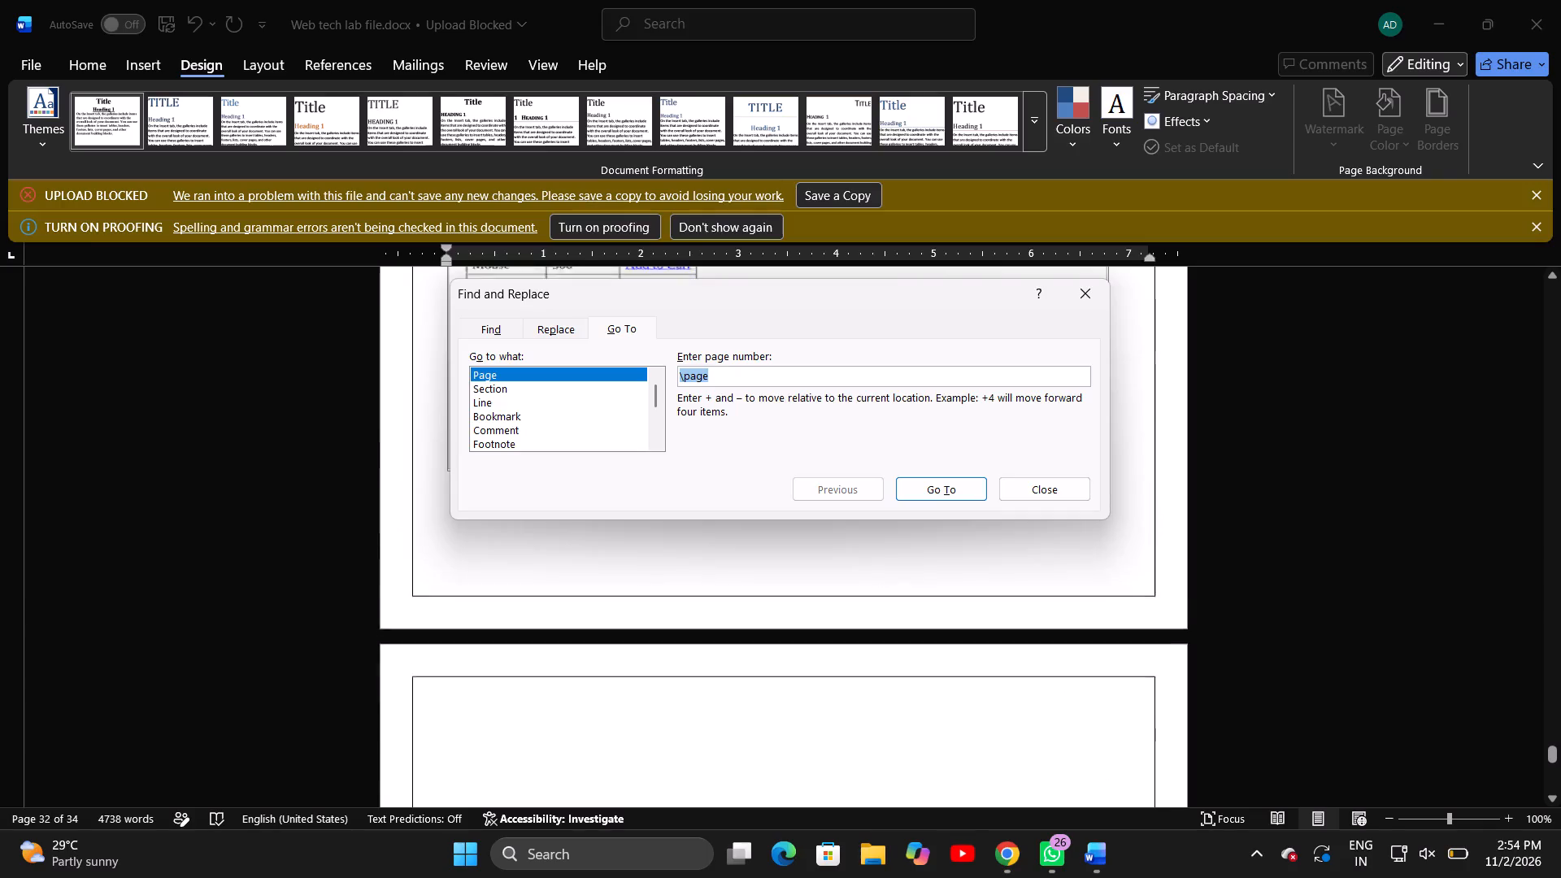
pyautogui.scroll(2, 880, 589)
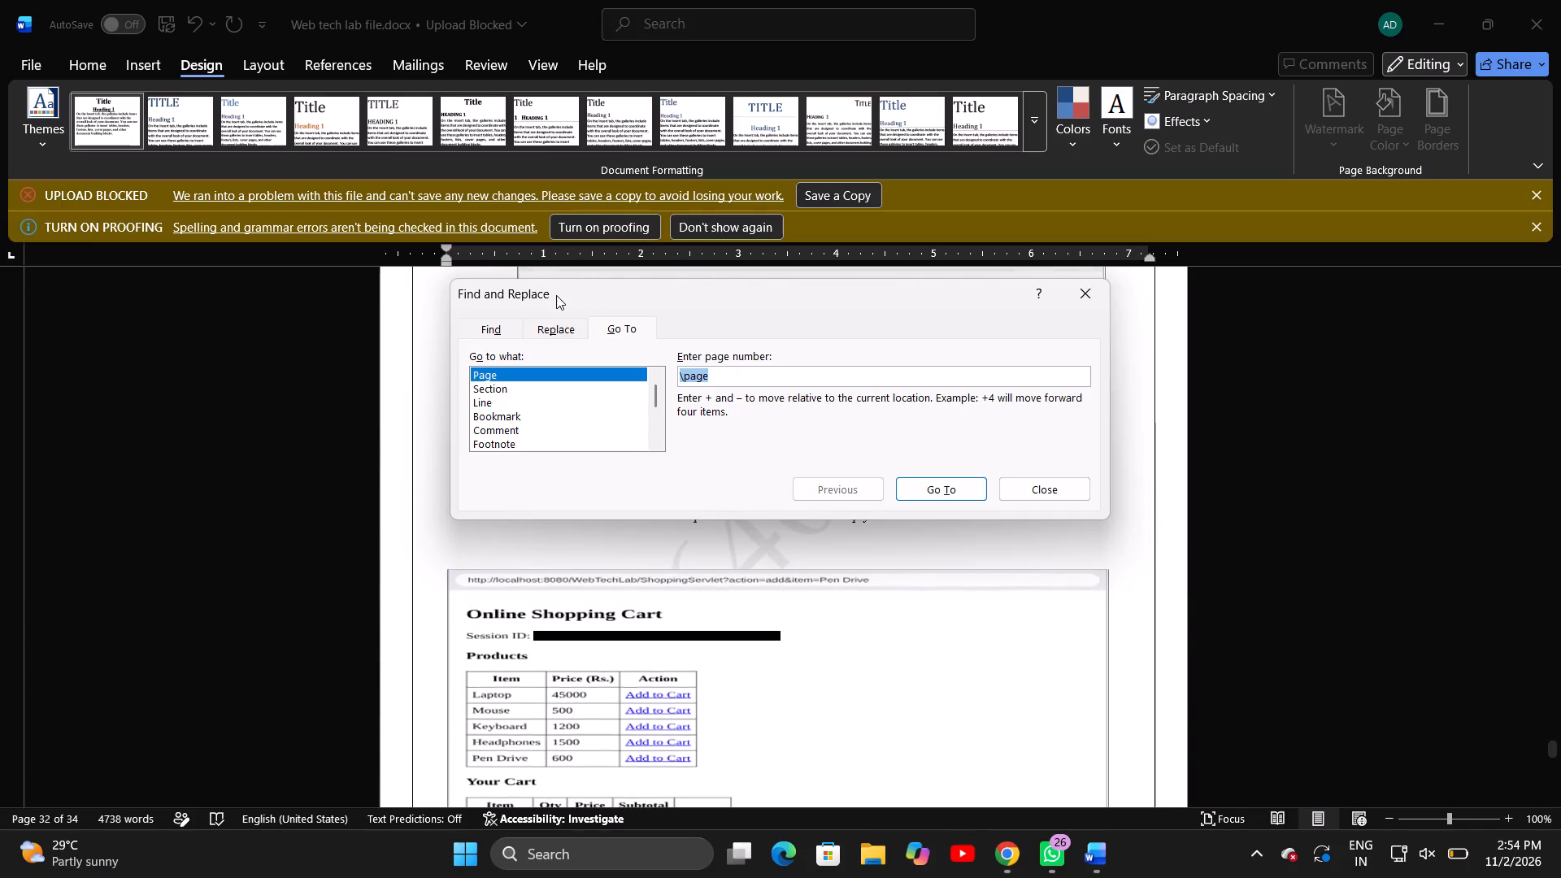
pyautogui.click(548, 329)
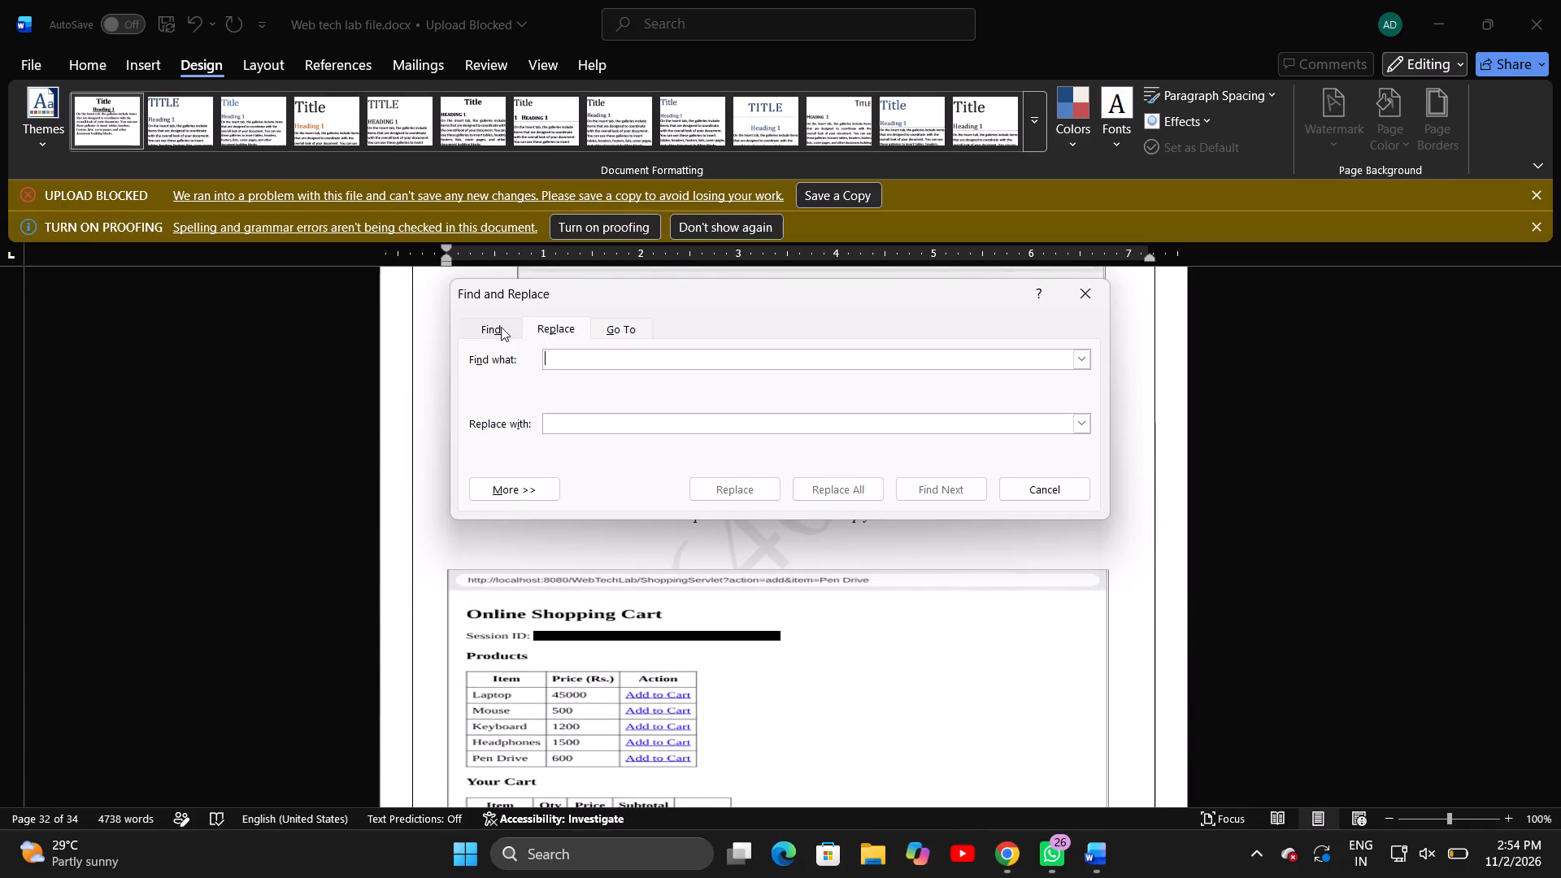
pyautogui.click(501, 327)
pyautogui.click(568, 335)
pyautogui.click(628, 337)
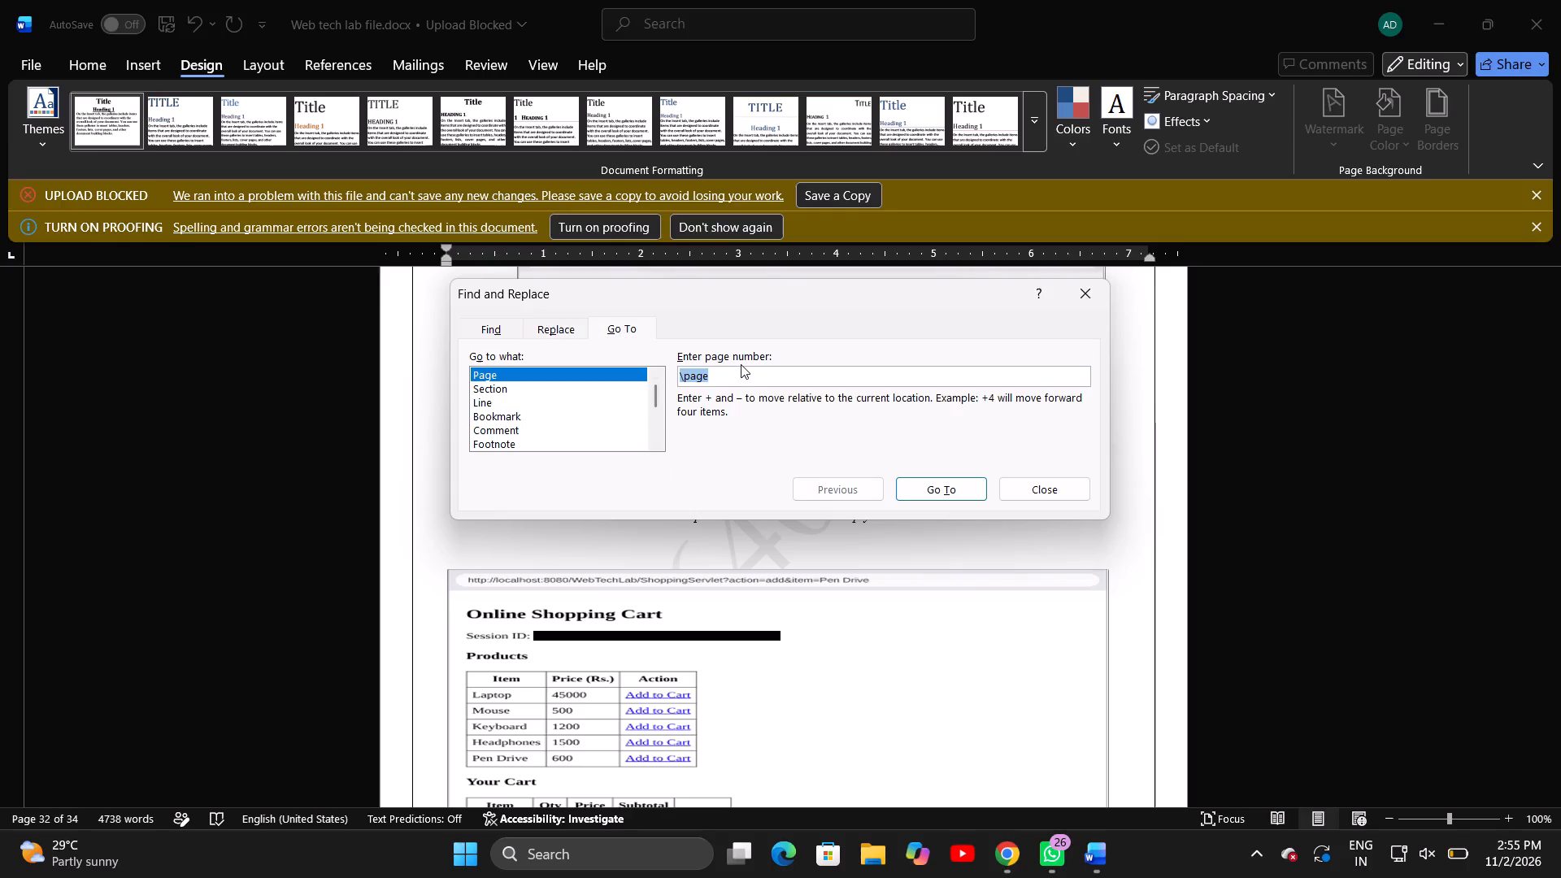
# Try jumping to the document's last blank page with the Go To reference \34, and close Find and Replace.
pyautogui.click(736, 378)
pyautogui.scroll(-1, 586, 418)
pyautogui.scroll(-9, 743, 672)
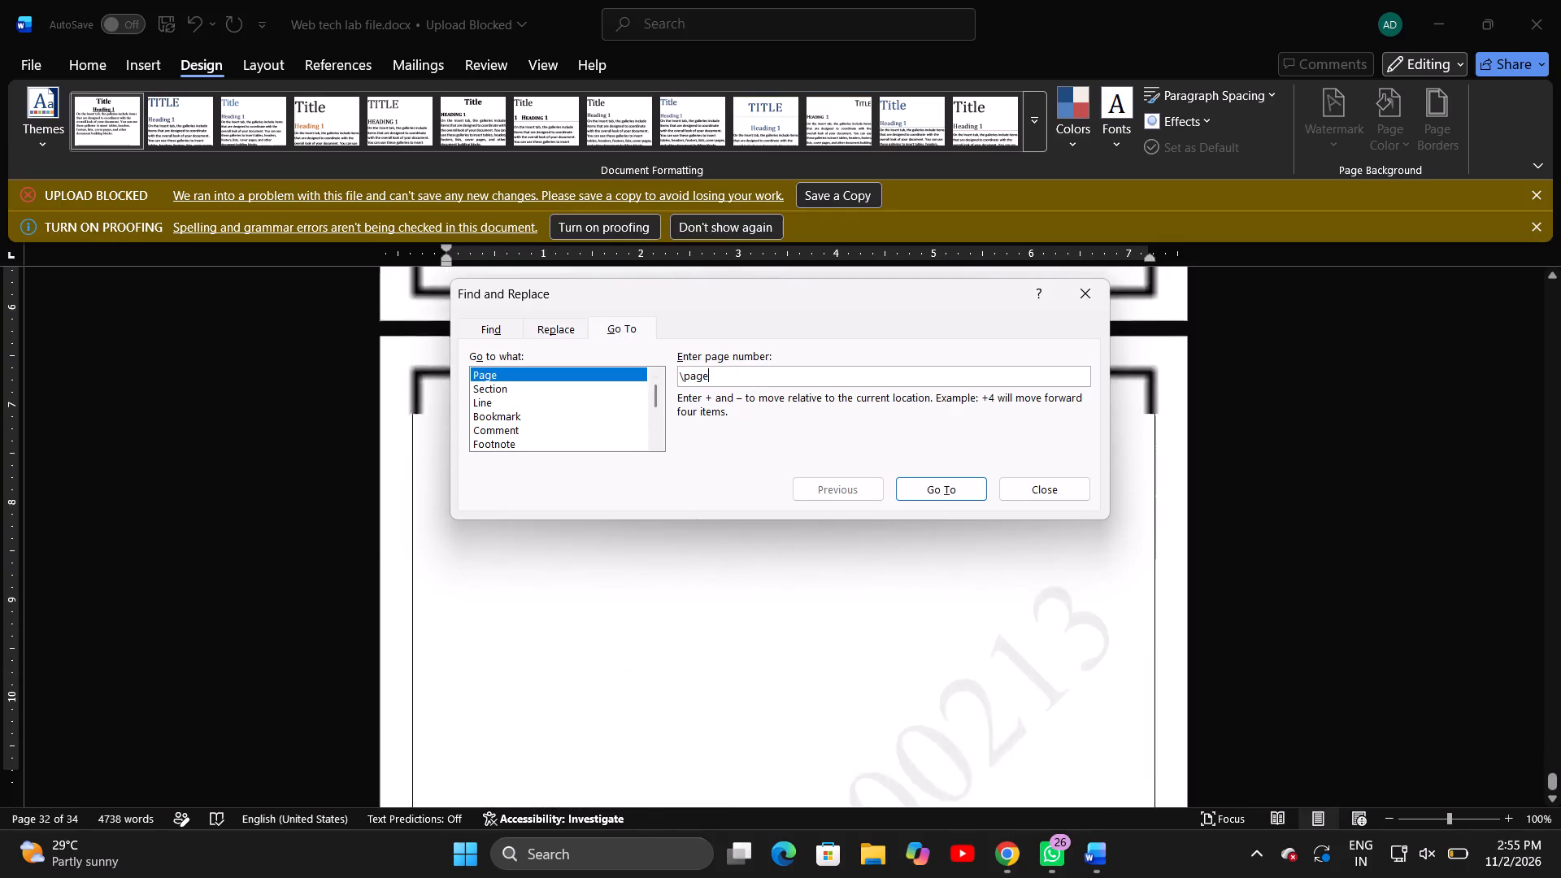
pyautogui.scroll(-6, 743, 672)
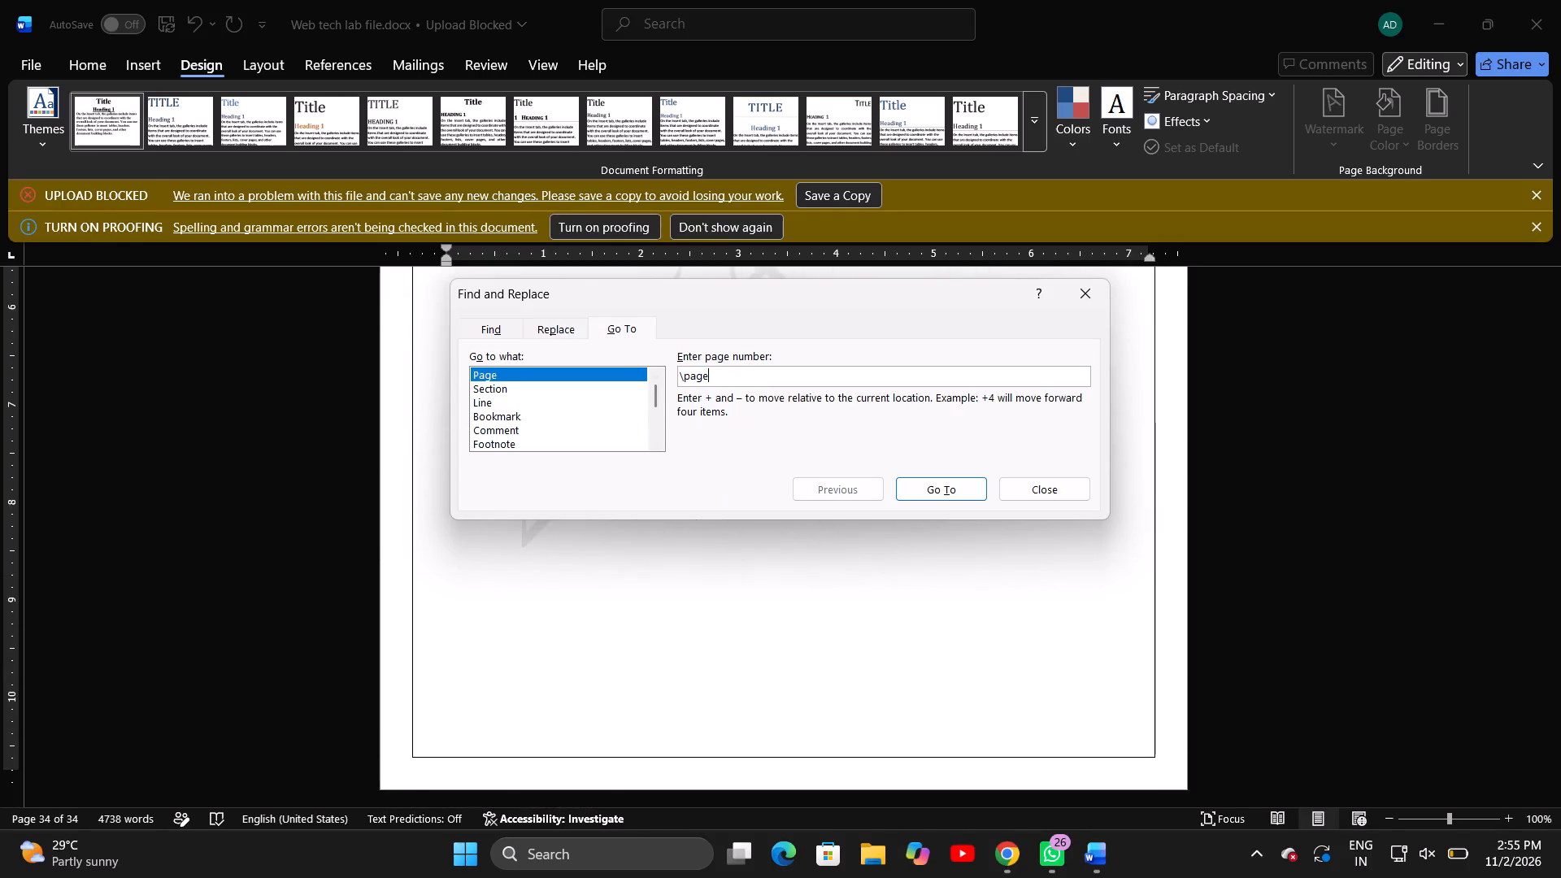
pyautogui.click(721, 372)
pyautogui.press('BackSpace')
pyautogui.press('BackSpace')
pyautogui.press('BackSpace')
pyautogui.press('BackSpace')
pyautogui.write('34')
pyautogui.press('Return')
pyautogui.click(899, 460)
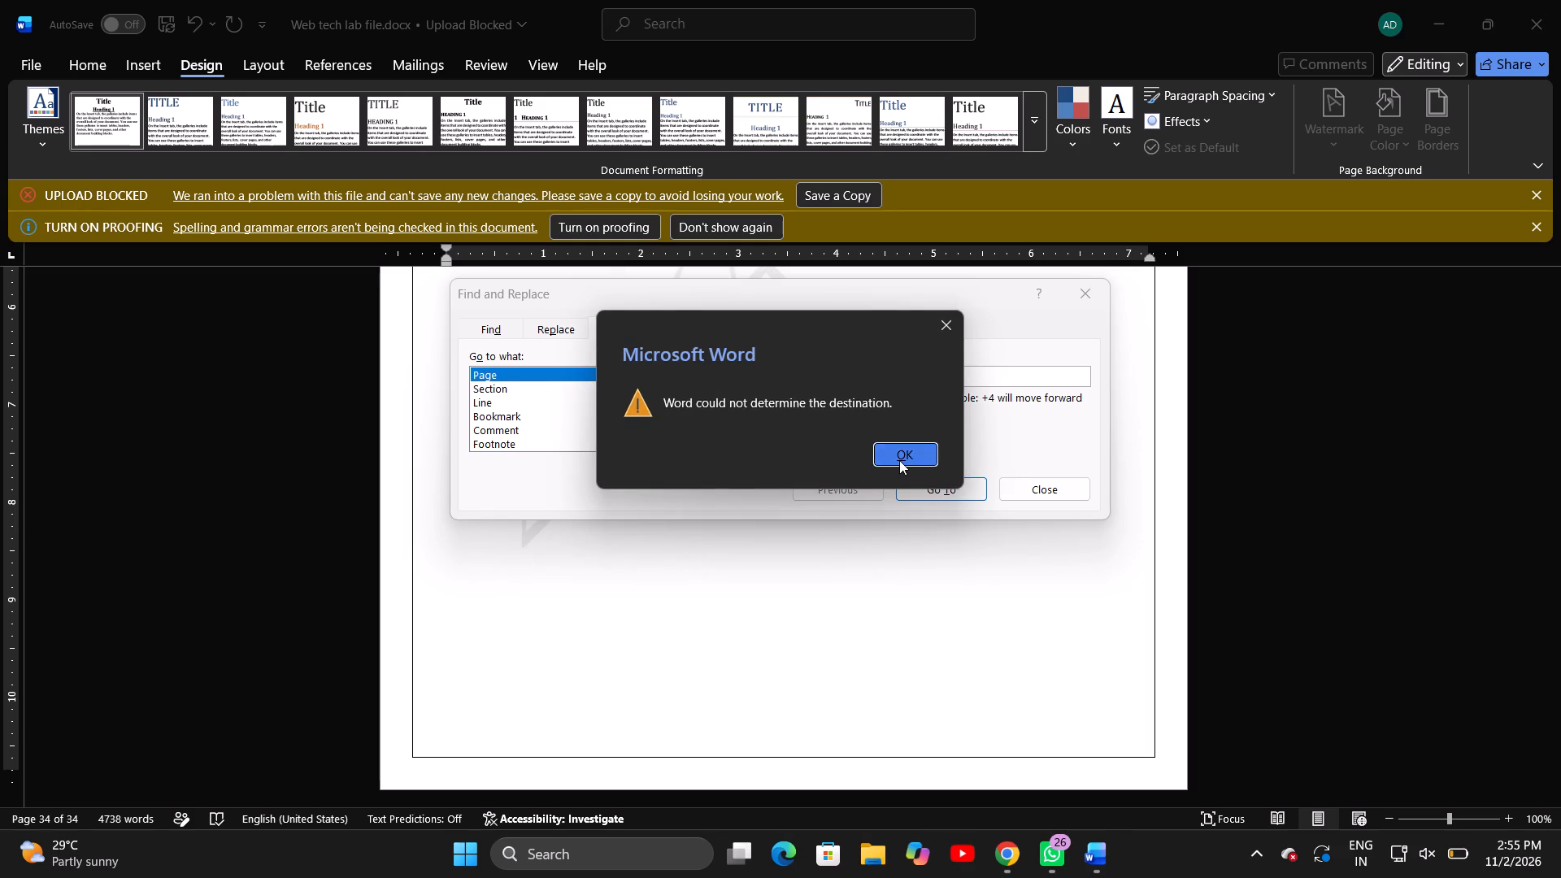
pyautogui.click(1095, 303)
# Review the lab file from its final blank pages back through the experiment outputs to the cover page.
pyautogui.scroll(5, 1005, 505)
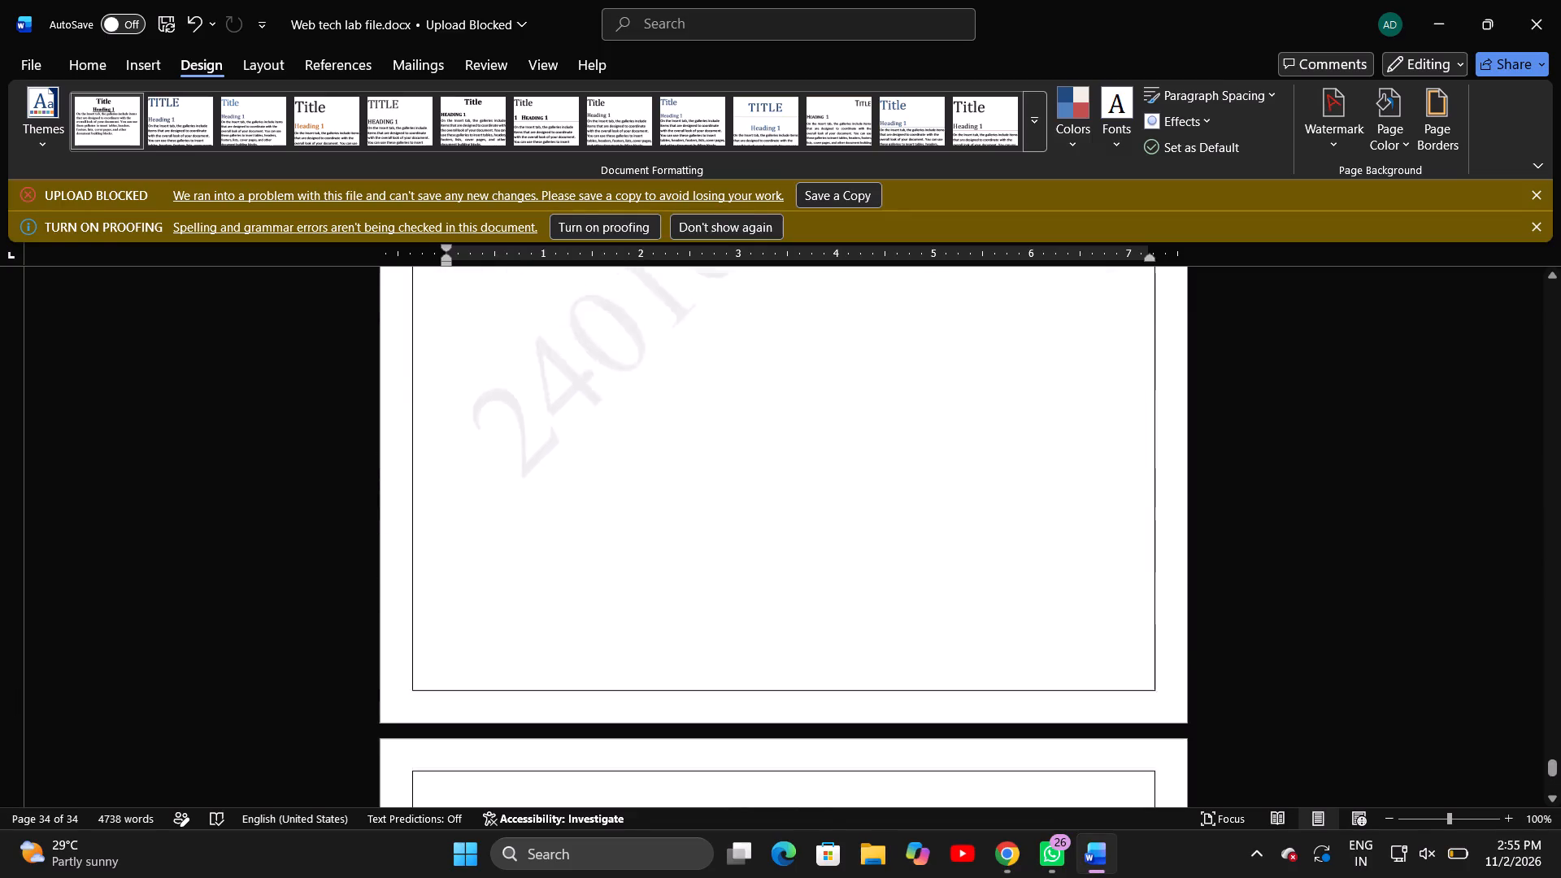
pyautogui.scroll(4, 1005, 505)
pyautogui.scroll(-2, 1005, 505)
pyautogui.scroll(1, 1005, 505)
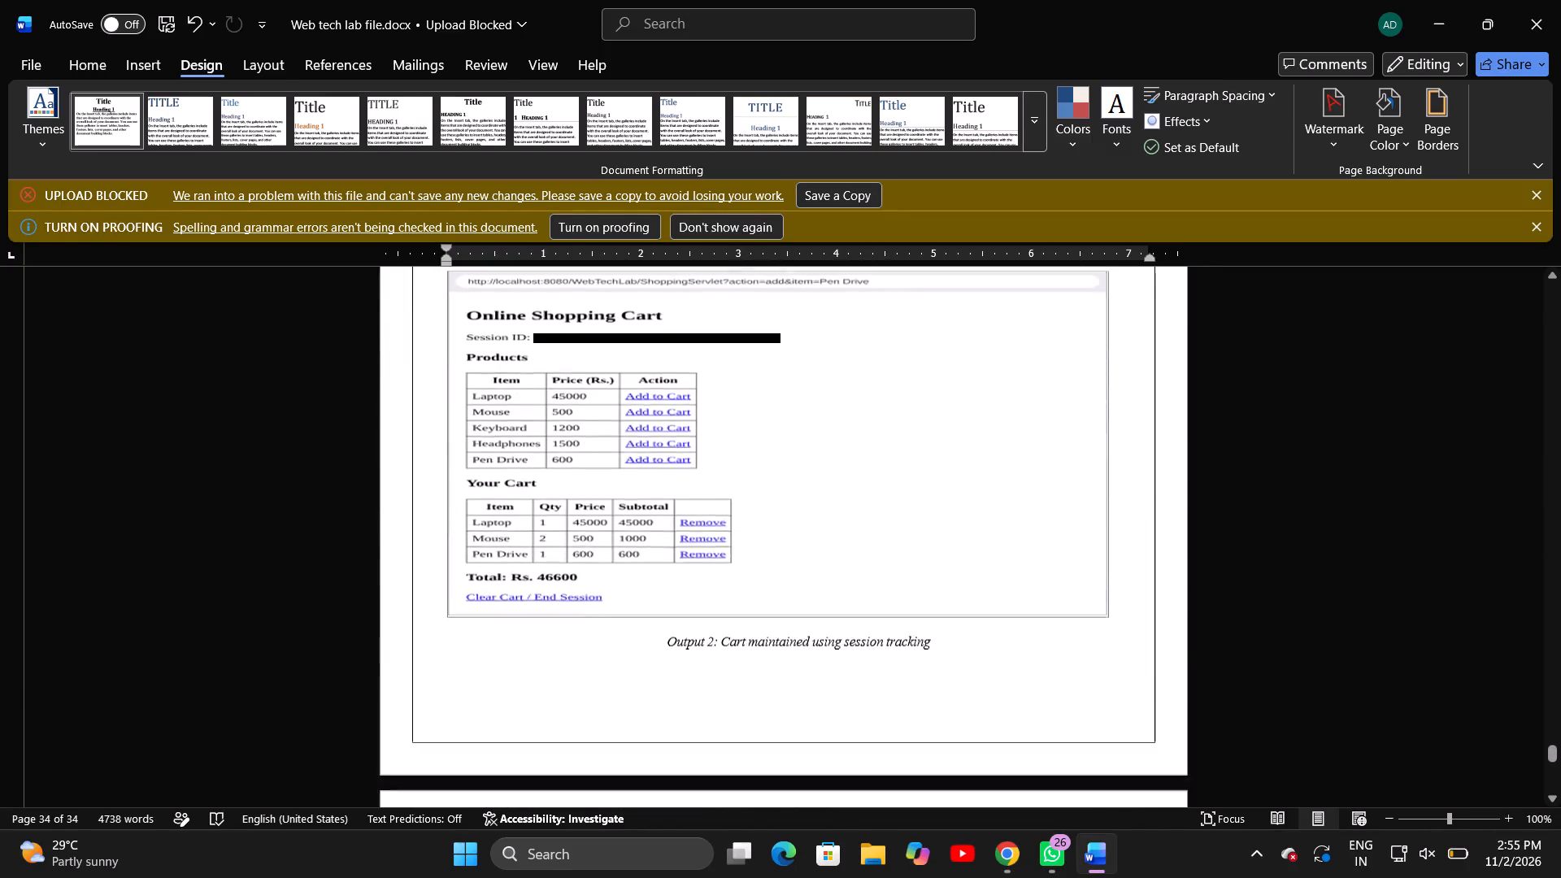
pyautogui.scroll(6, 1005, 505)
pyautogui.scroll(20, 1005, 505)
pyautogui.scroll(19, 1005, 505)
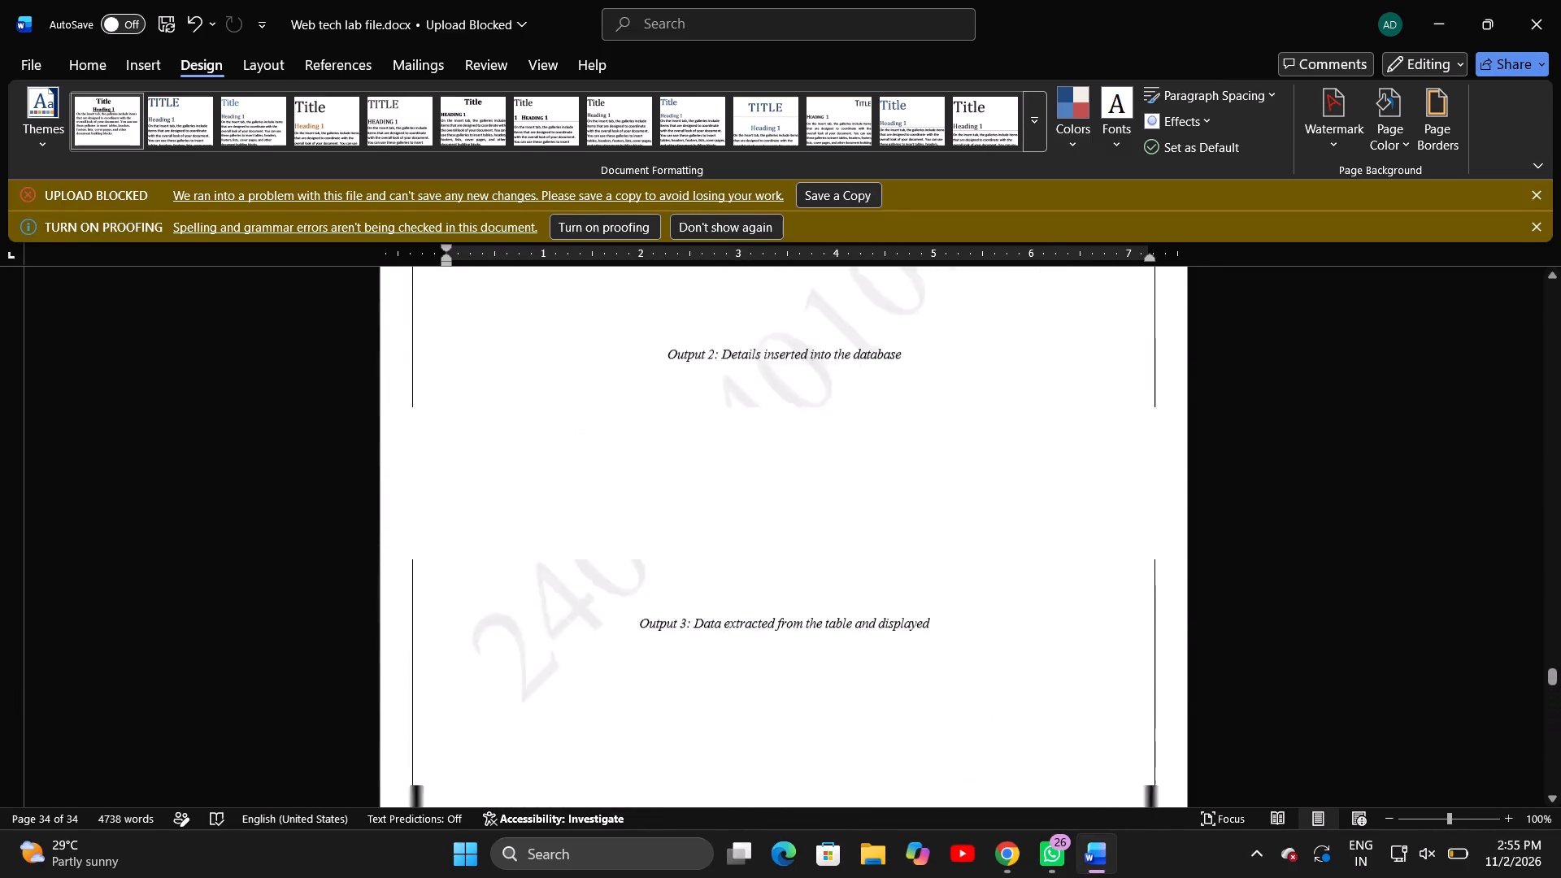
pyautogui.scroll(20, 1005, 505)
pyautogui.scroll(20, 1005, 505)
pyautogui.scroll(20, 1005, 505)
pyautogui.scroll(-8, 1005, 505)
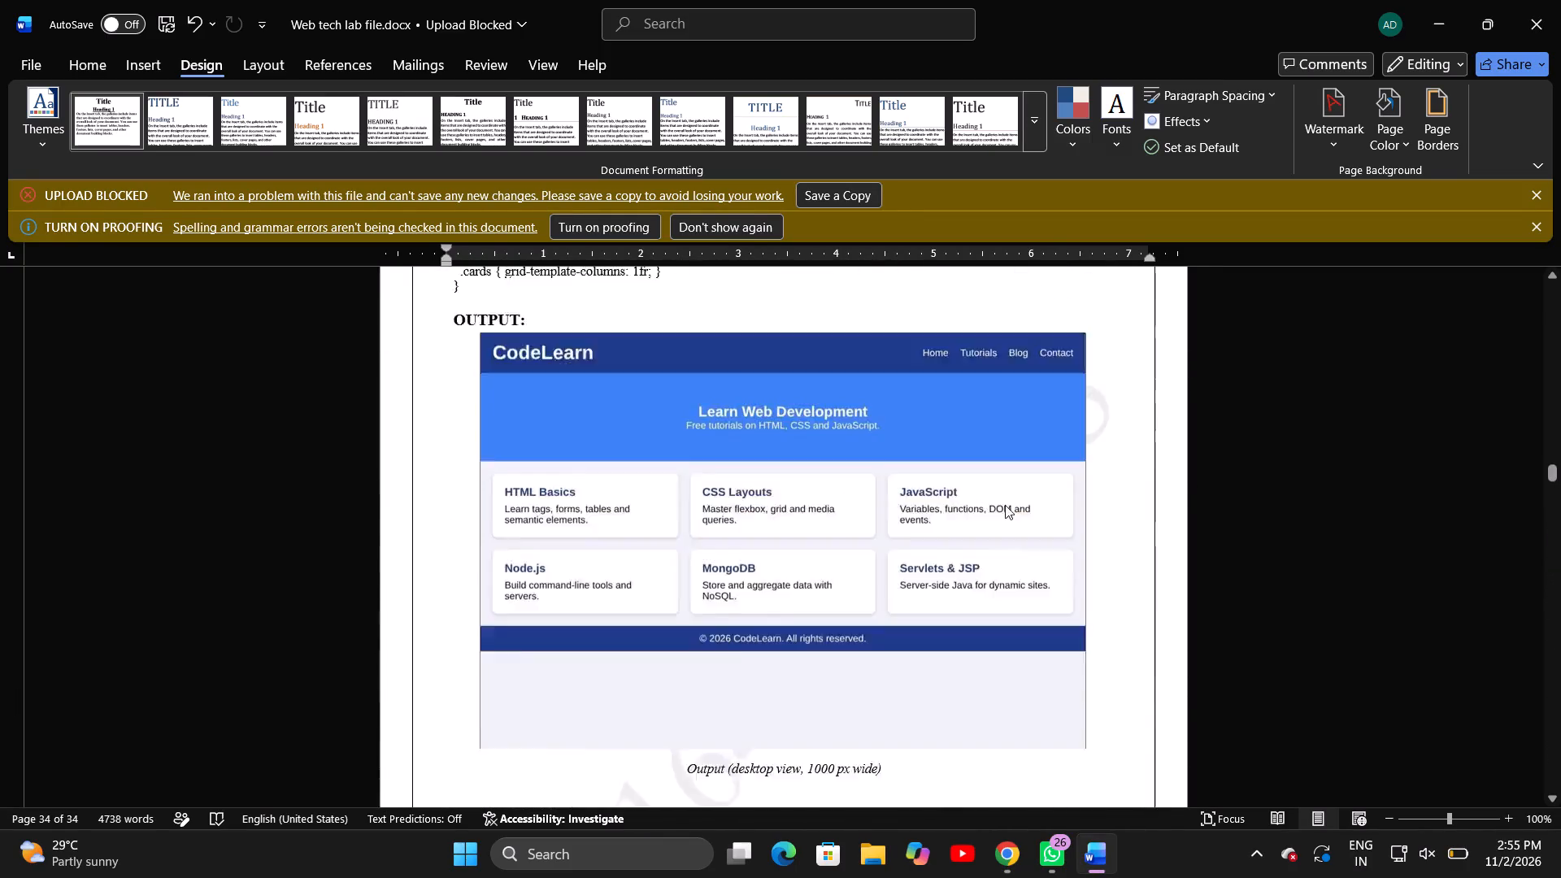
pyautogui.scroll(20, 1005, 505)
pyautogui.scroll(20, 1005, 505)
pyautogui.scroll(20, 1005, 505)
pyautogui.scroll(1, 1005, 505)
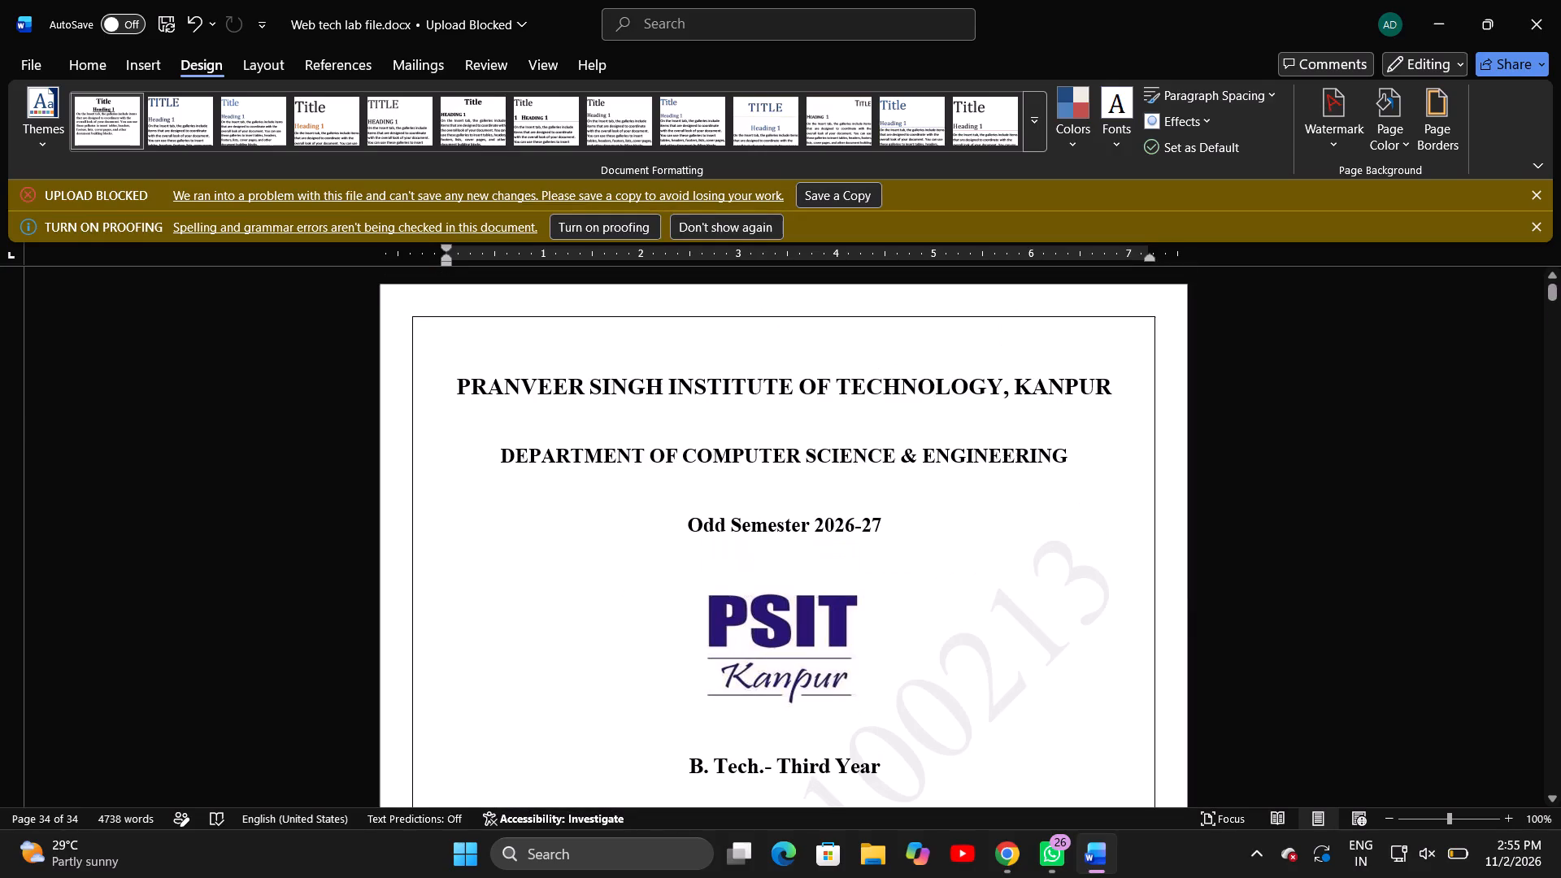
# Set up a Save As copy of the lab file in the OneDrive Desktop folder with the file type PDF.
pyautogui.click(24, 65)
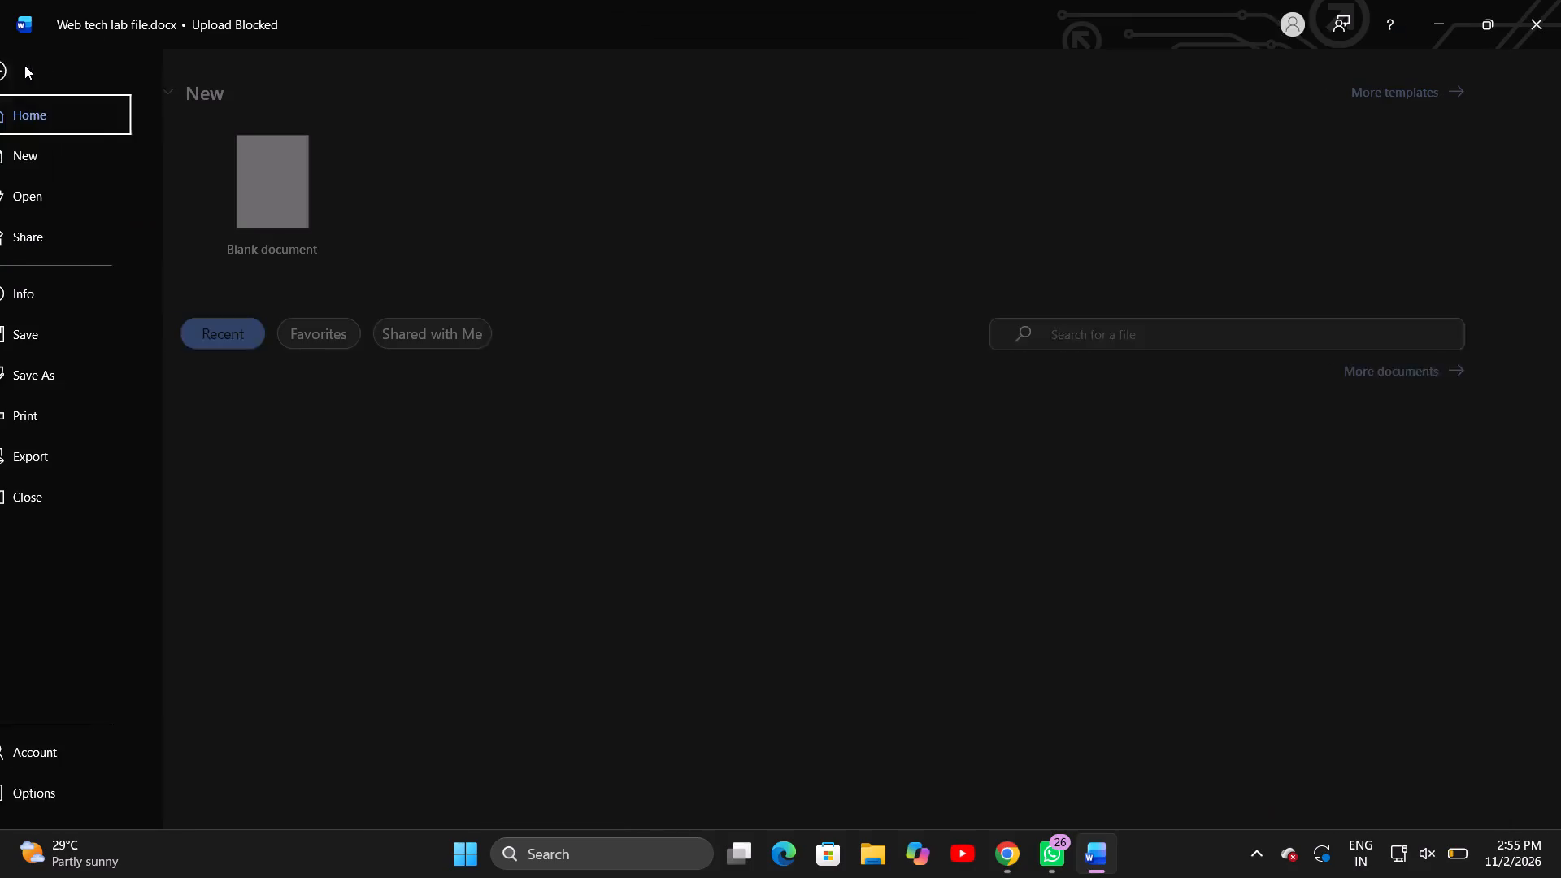
pyautogui.click(70, 373)
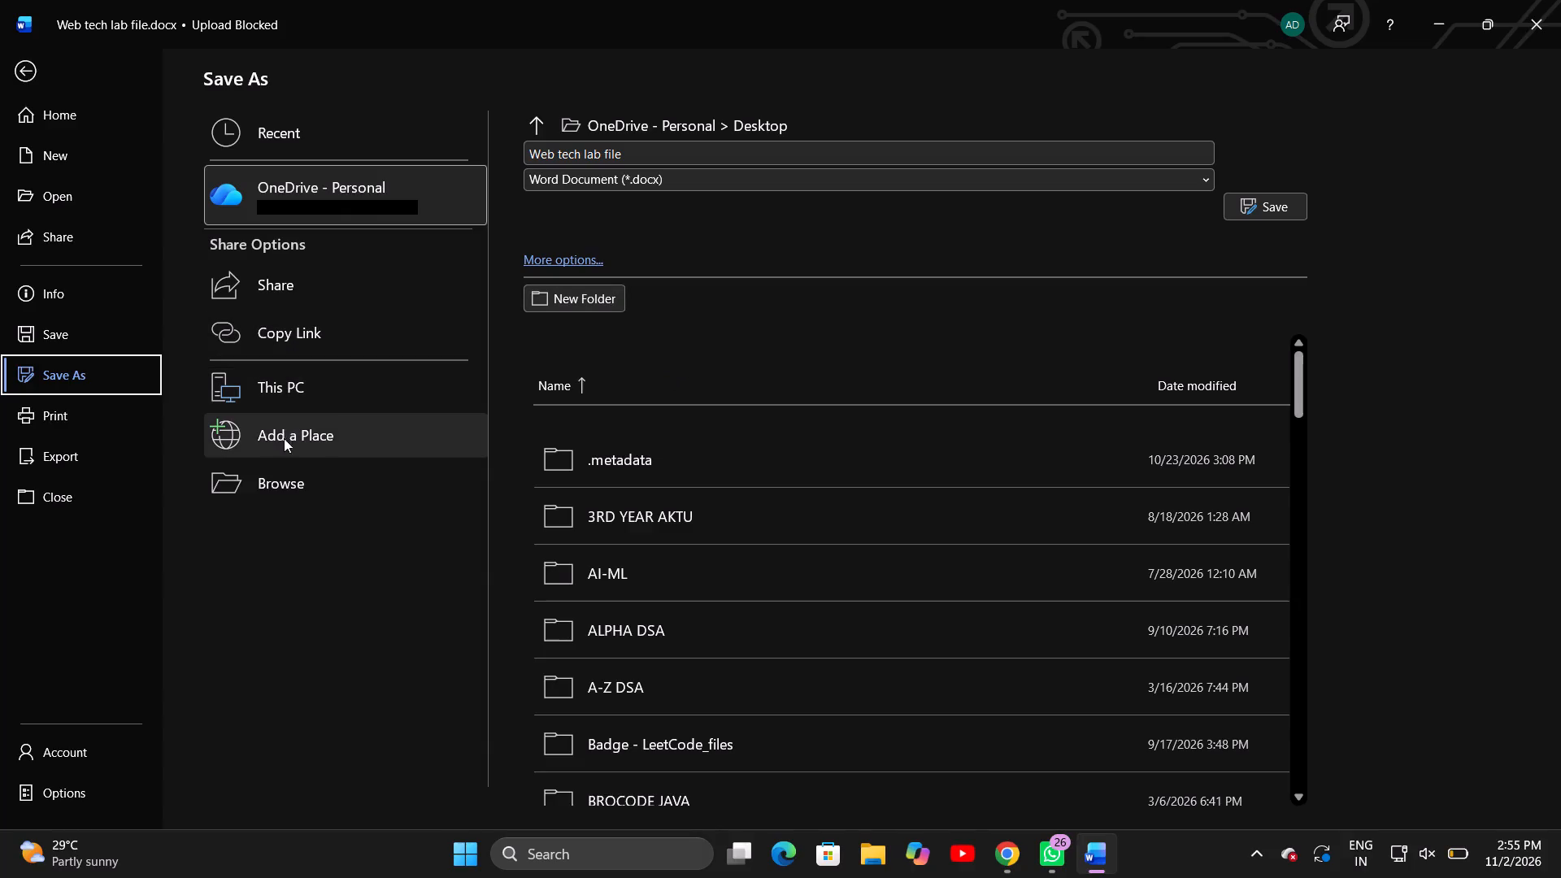
pyautogui.click(289, 485)
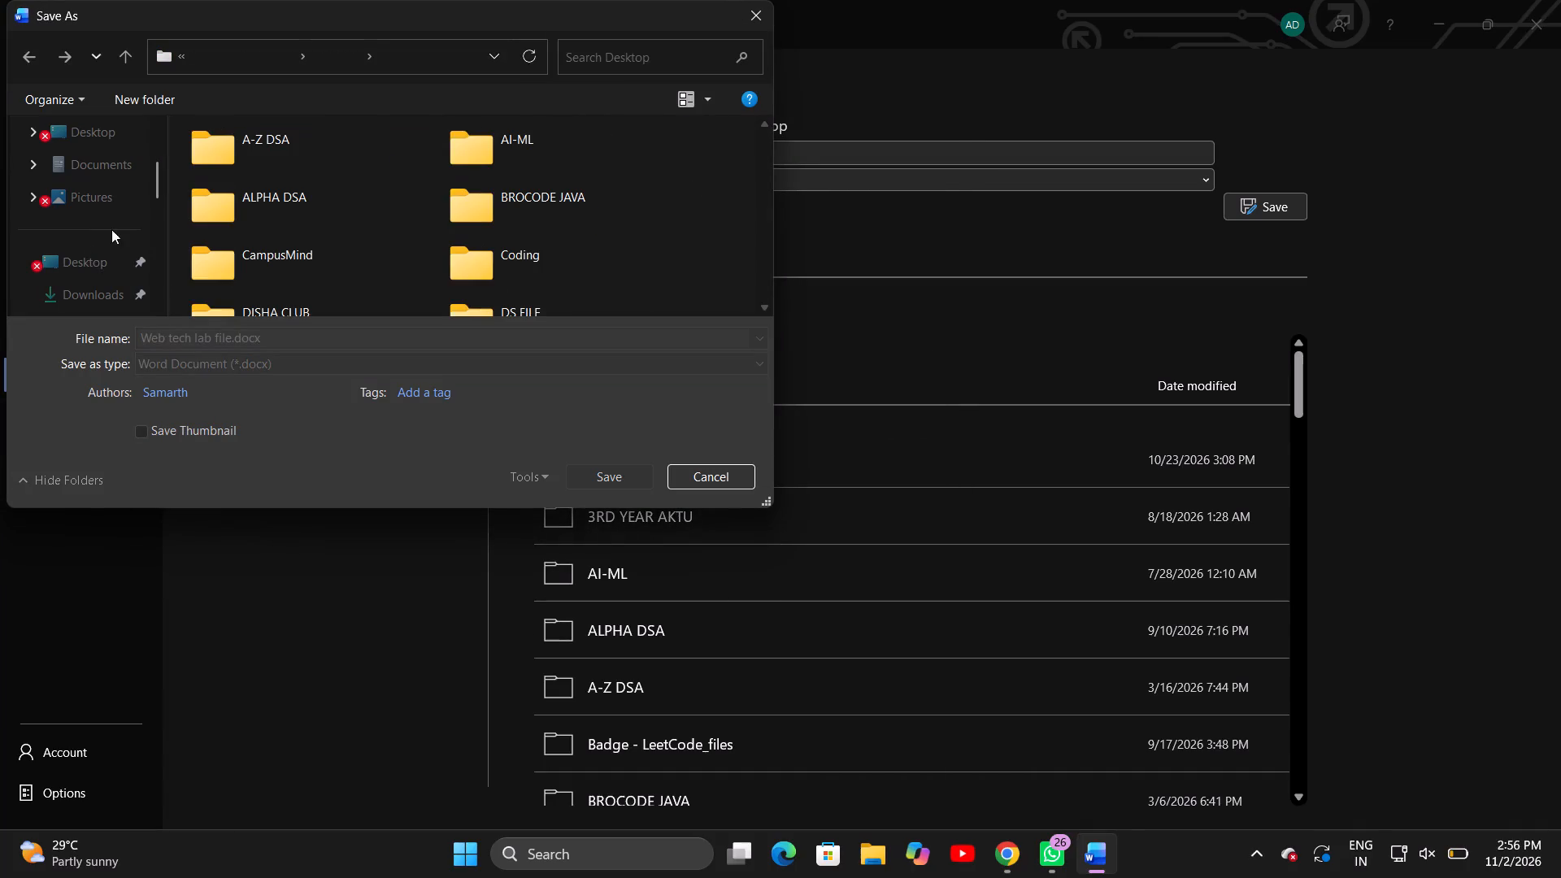
pyautogui.scroll(8, 127, 226)
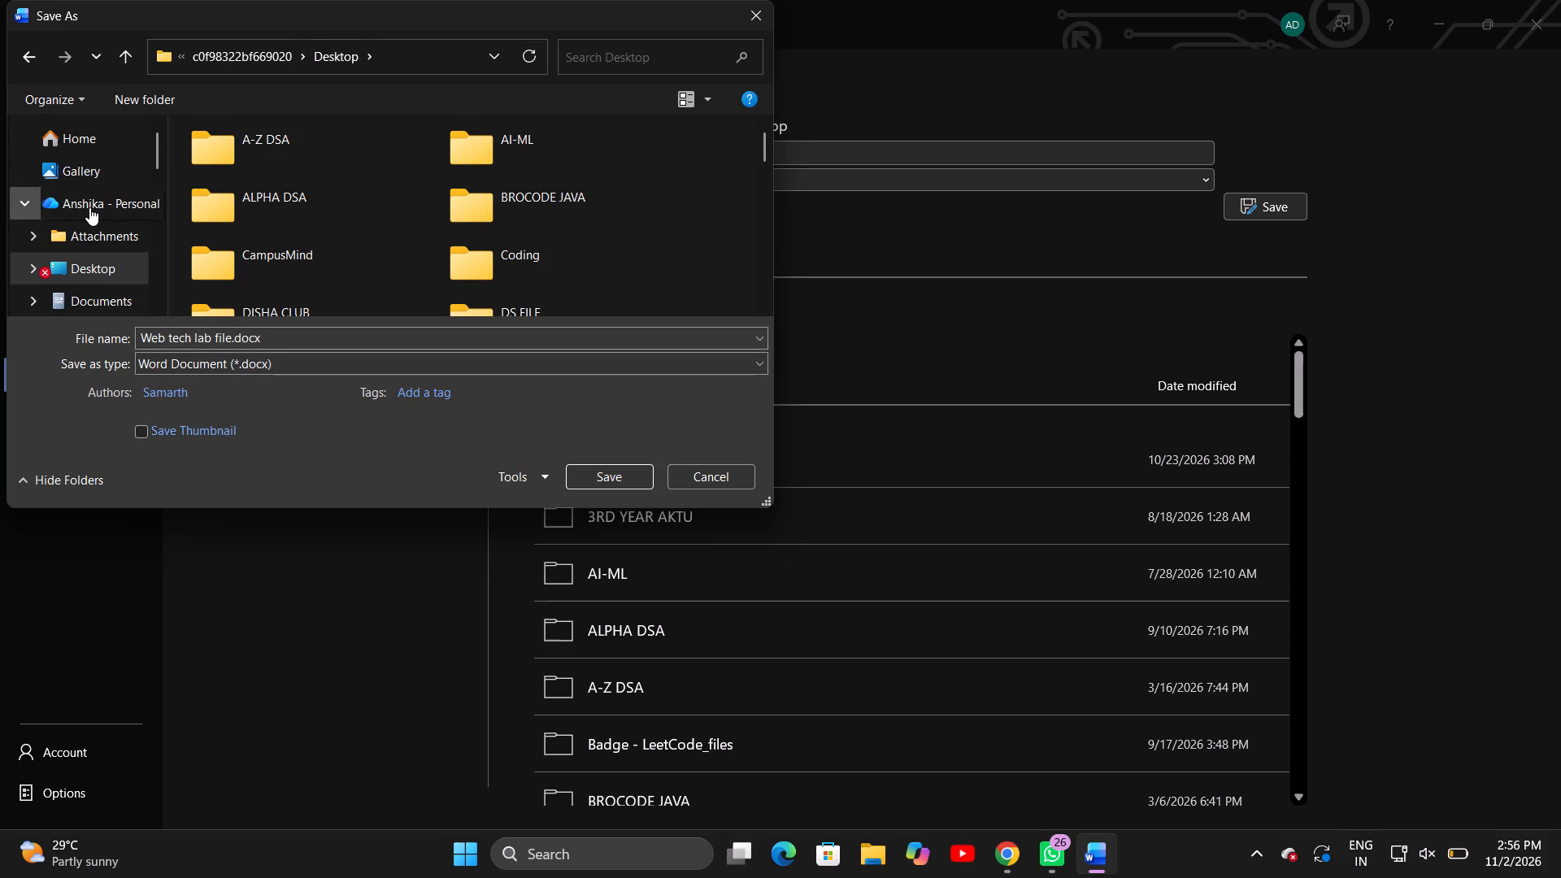
pyautogui.click(79, 267)
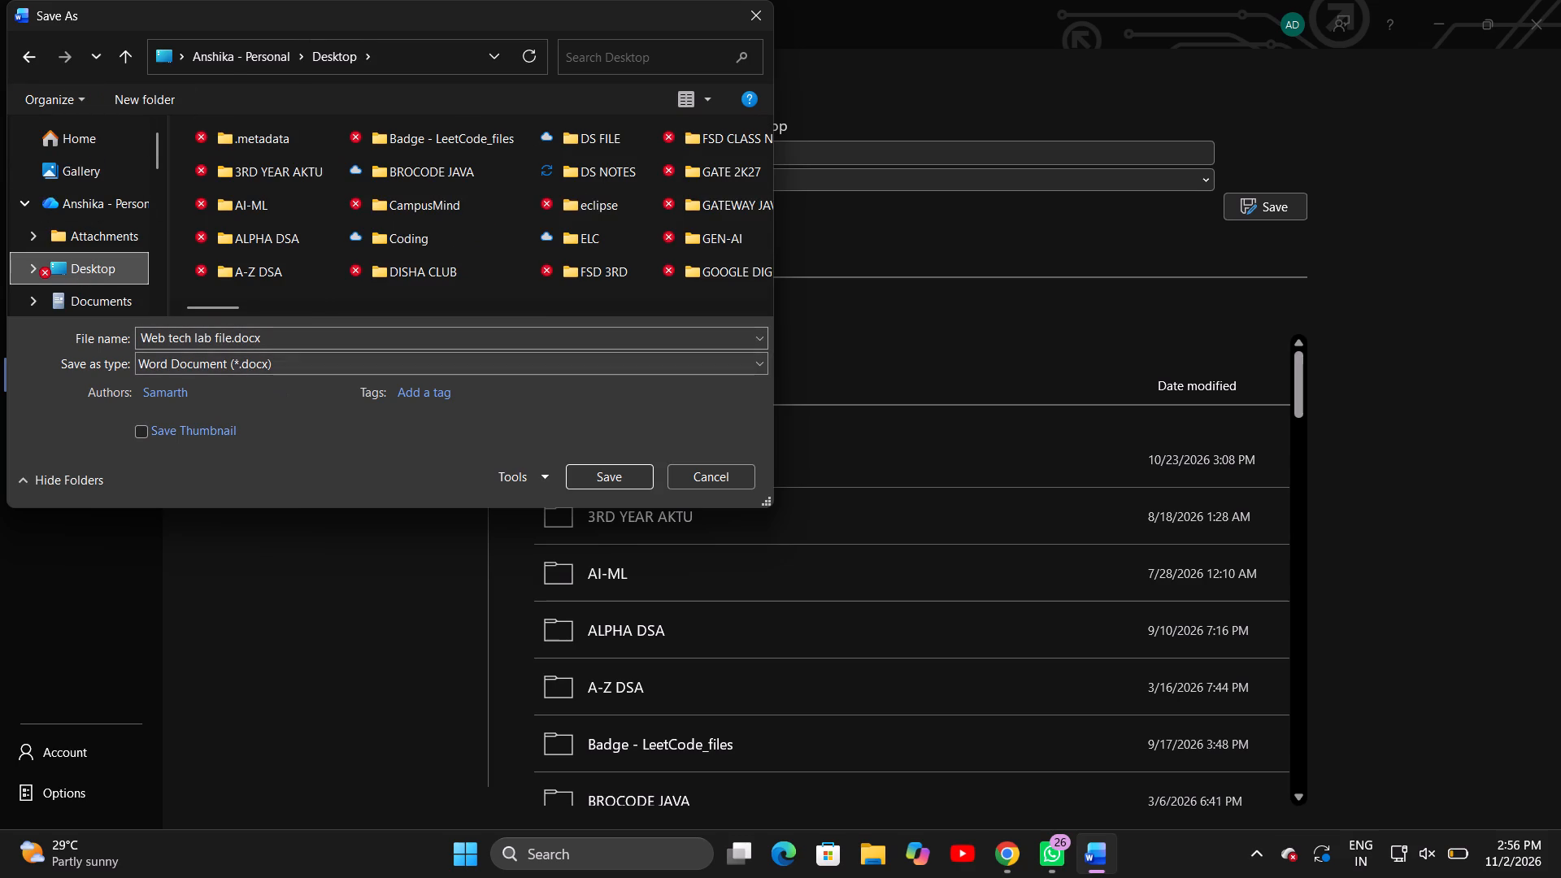
pyautogui.click(286, 363)
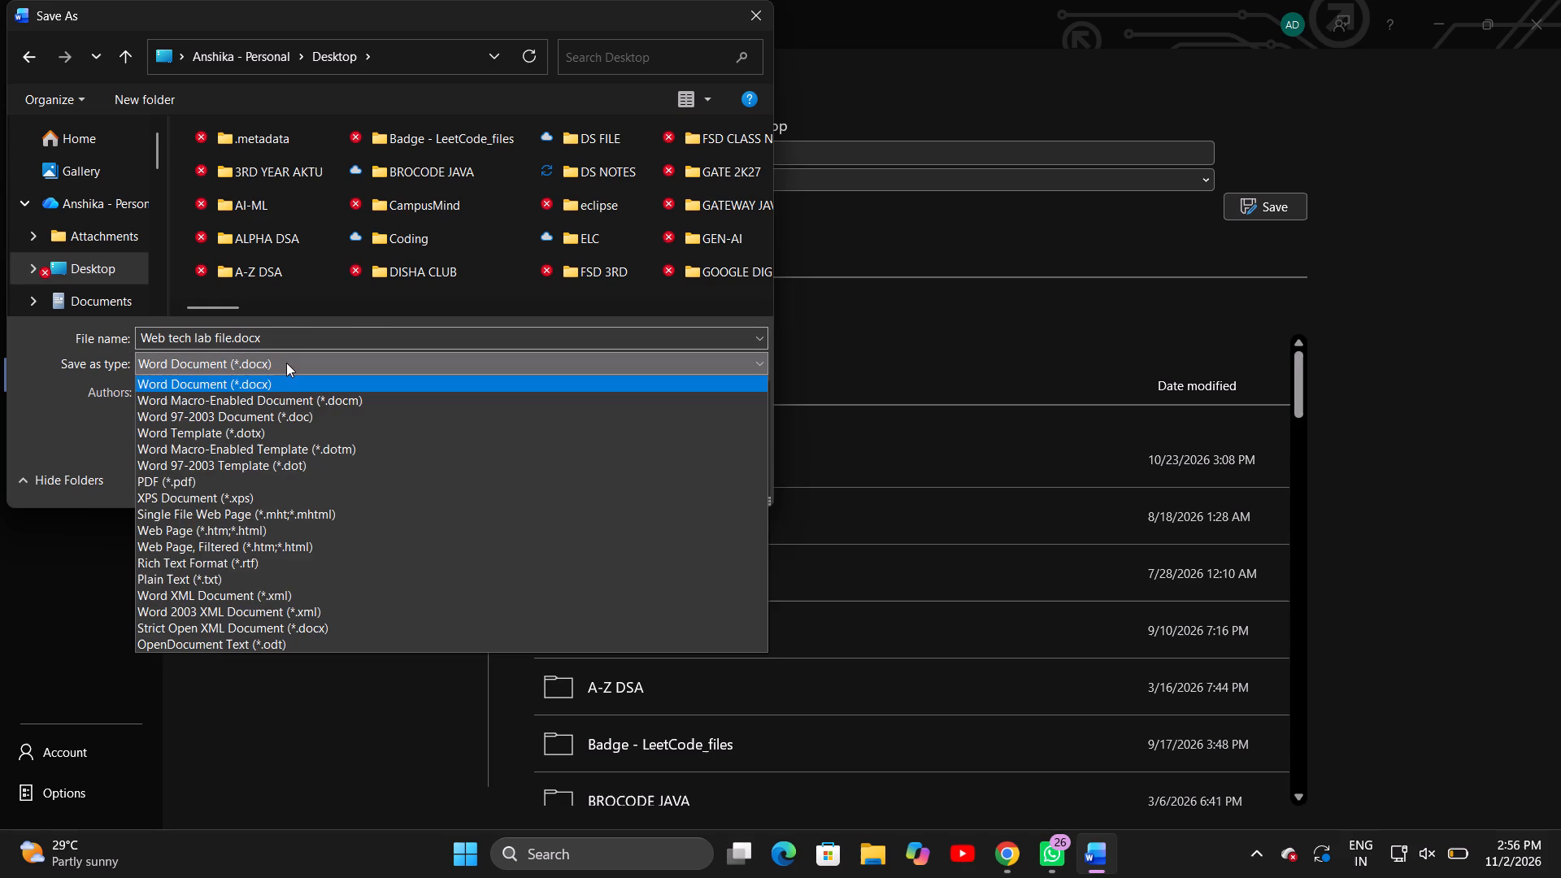
pyautogui.click(245, 480)
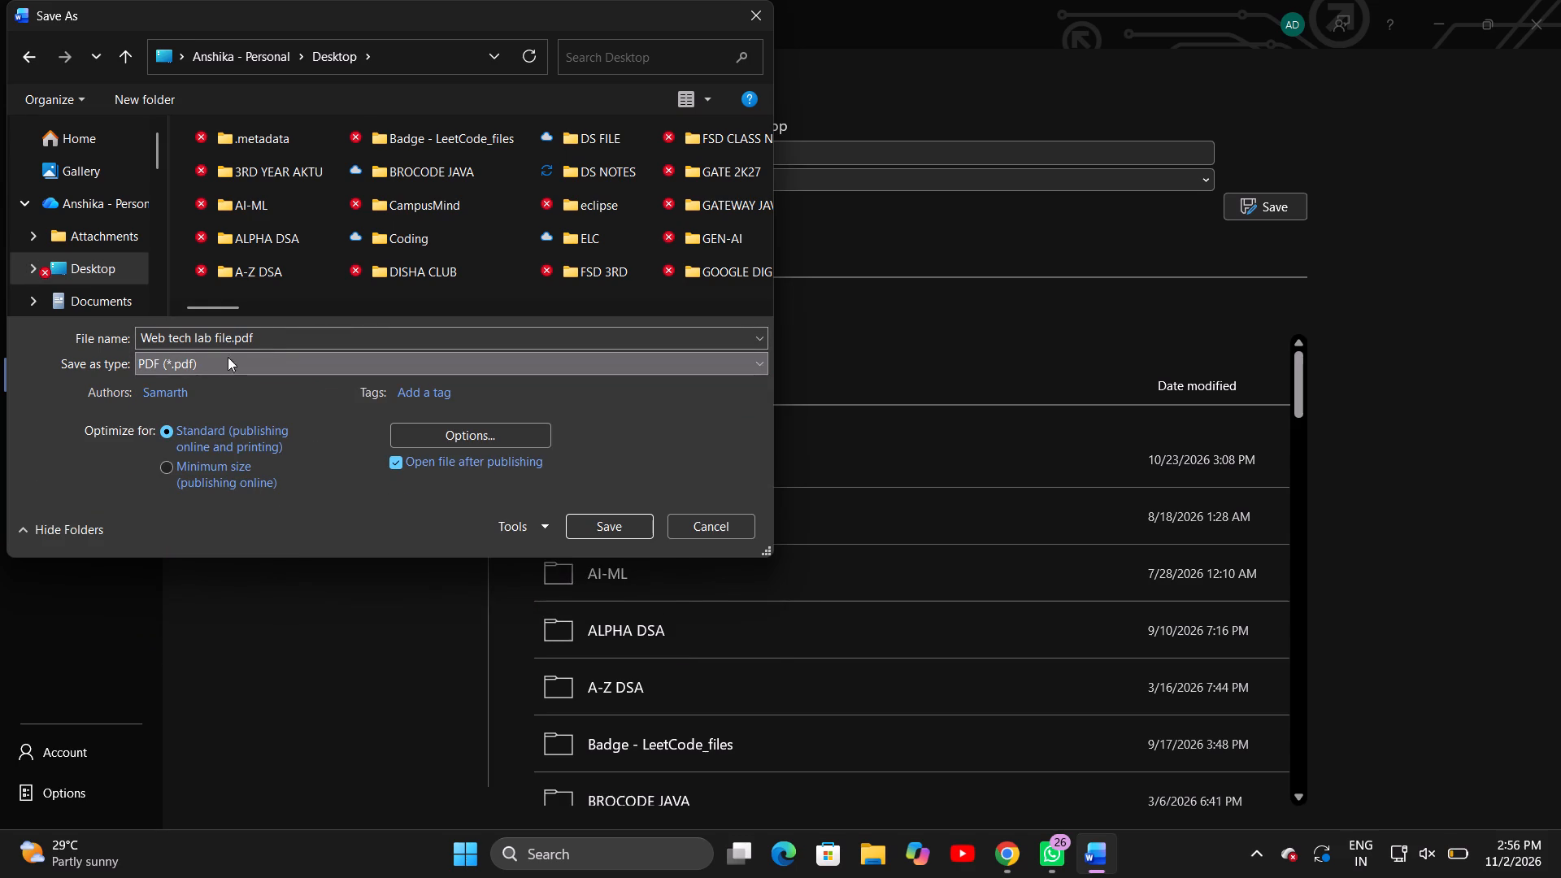
# Name the PDF copy Web_Tech_File and save it.
pyautogui.click(232, 334)
pyautogui.click(232, 334)
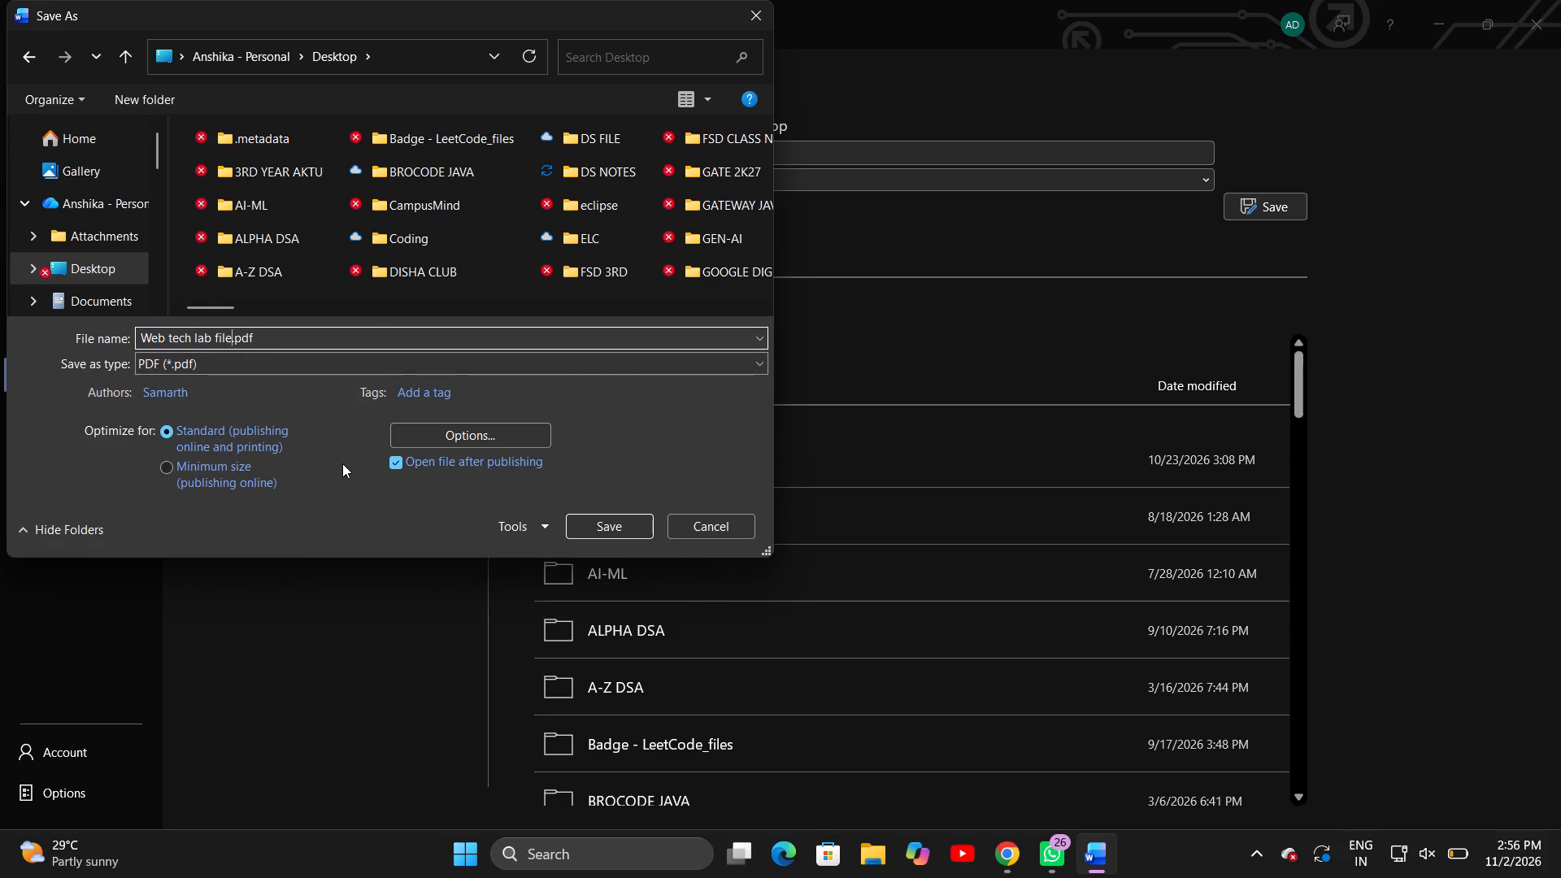
pyautogui.press('BackSpace')
pyautogui.press('BackSpace')
pyautogui.press('BackSpace')
pyautogui.press('BackSpace')
pyautogui.press('BackSpace')
pyautogui.press('BackSpace')
pyautogui.press('BackSpace')
pyautogui.press('BackSpace')
pyautogui.press('BackSpace')
pyautogui.press('BackSpace')
pyautogui.press('BackSpace')
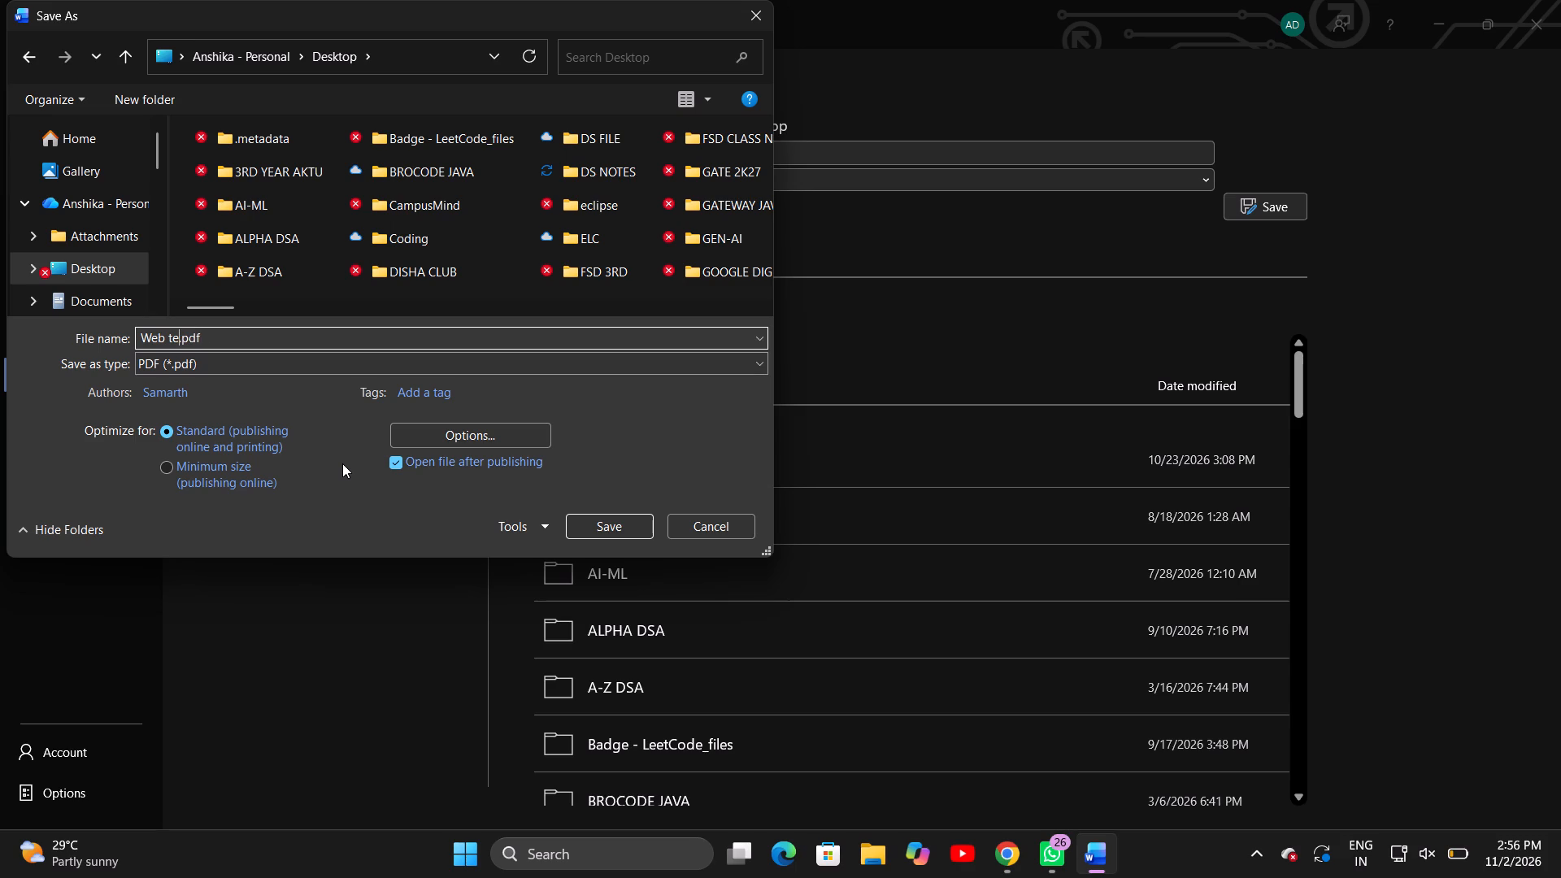
pyautogui.press('BackSpace')
pyautogui.press('BackSpace')
pyautogui.press('BackSpace')
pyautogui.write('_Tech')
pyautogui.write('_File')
pyautogui.click(619, 524)
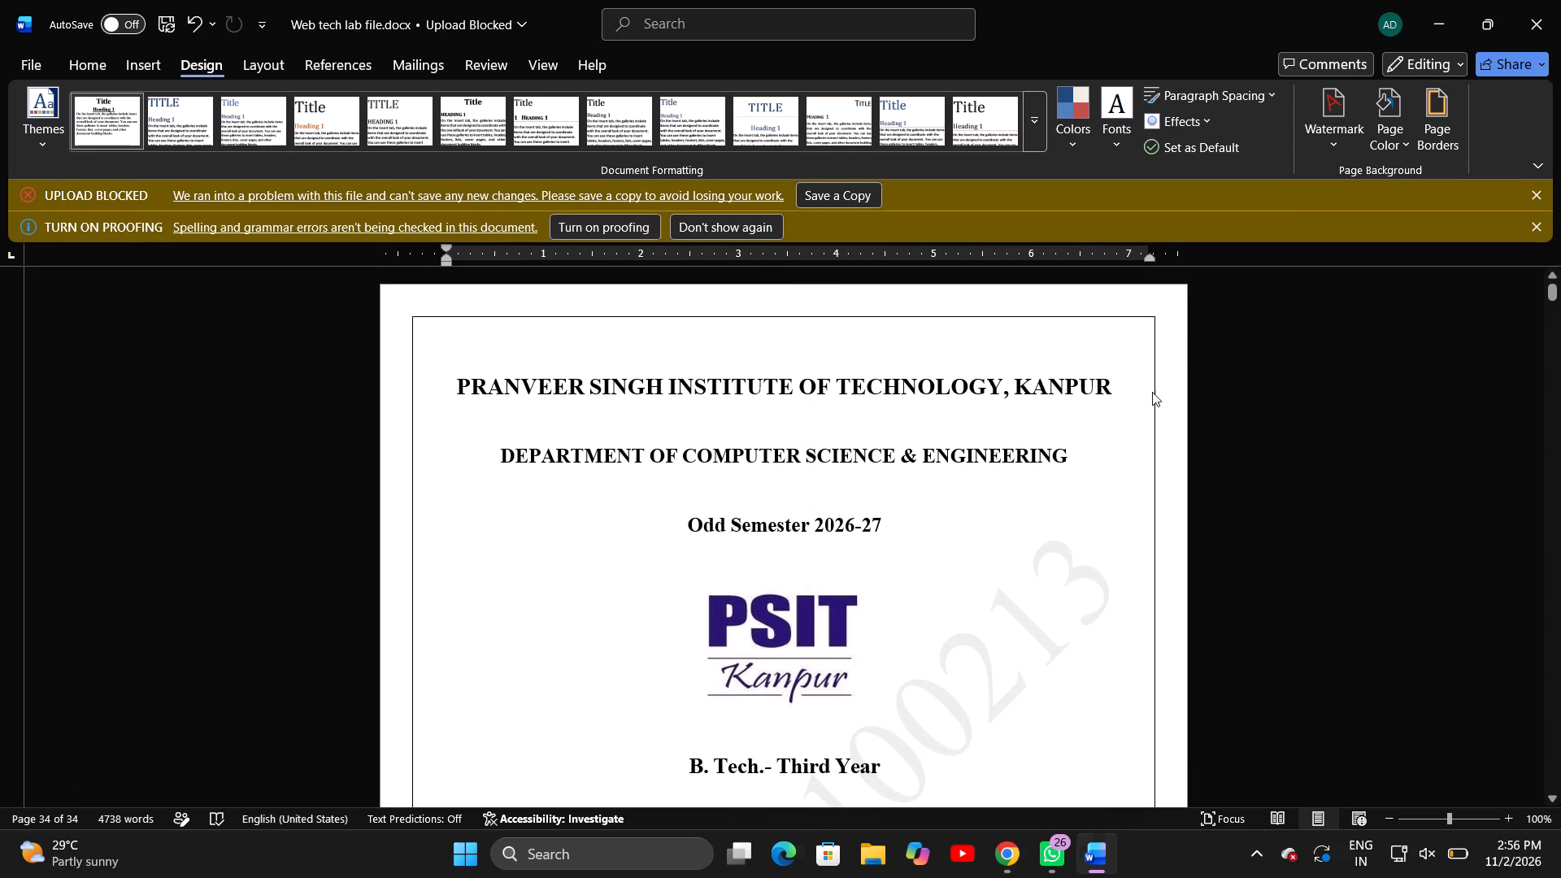
# Review the cover page of the published Web_Tech_File PDF in Edge, checking the watermark and submission details.
pyautogui.scroll(-3, 1129, 416)
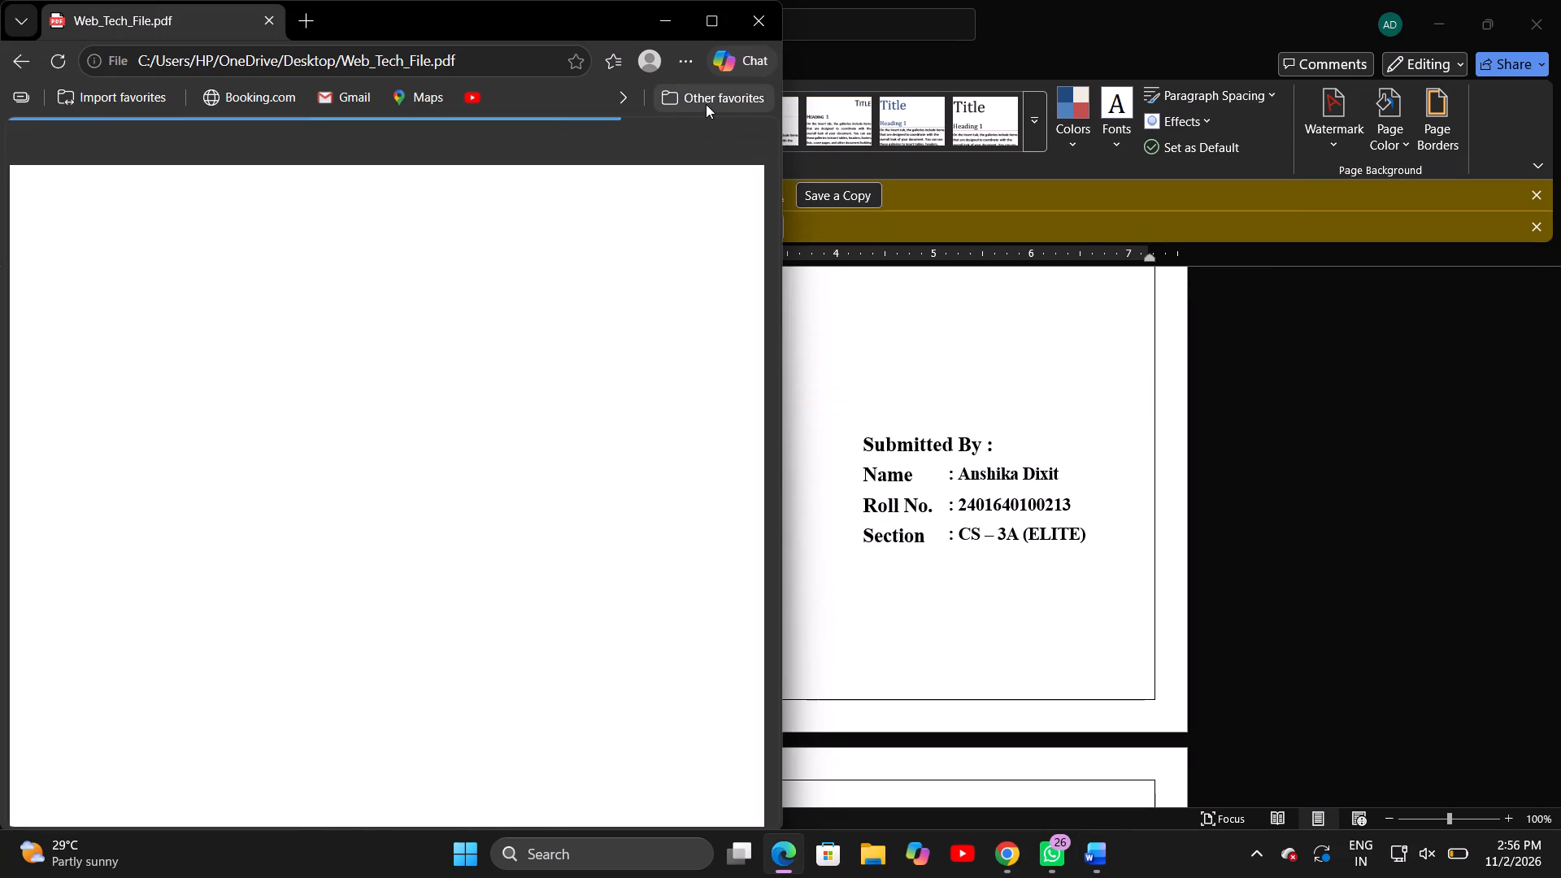
pyautogui.hscroll(-2, 495, 451)
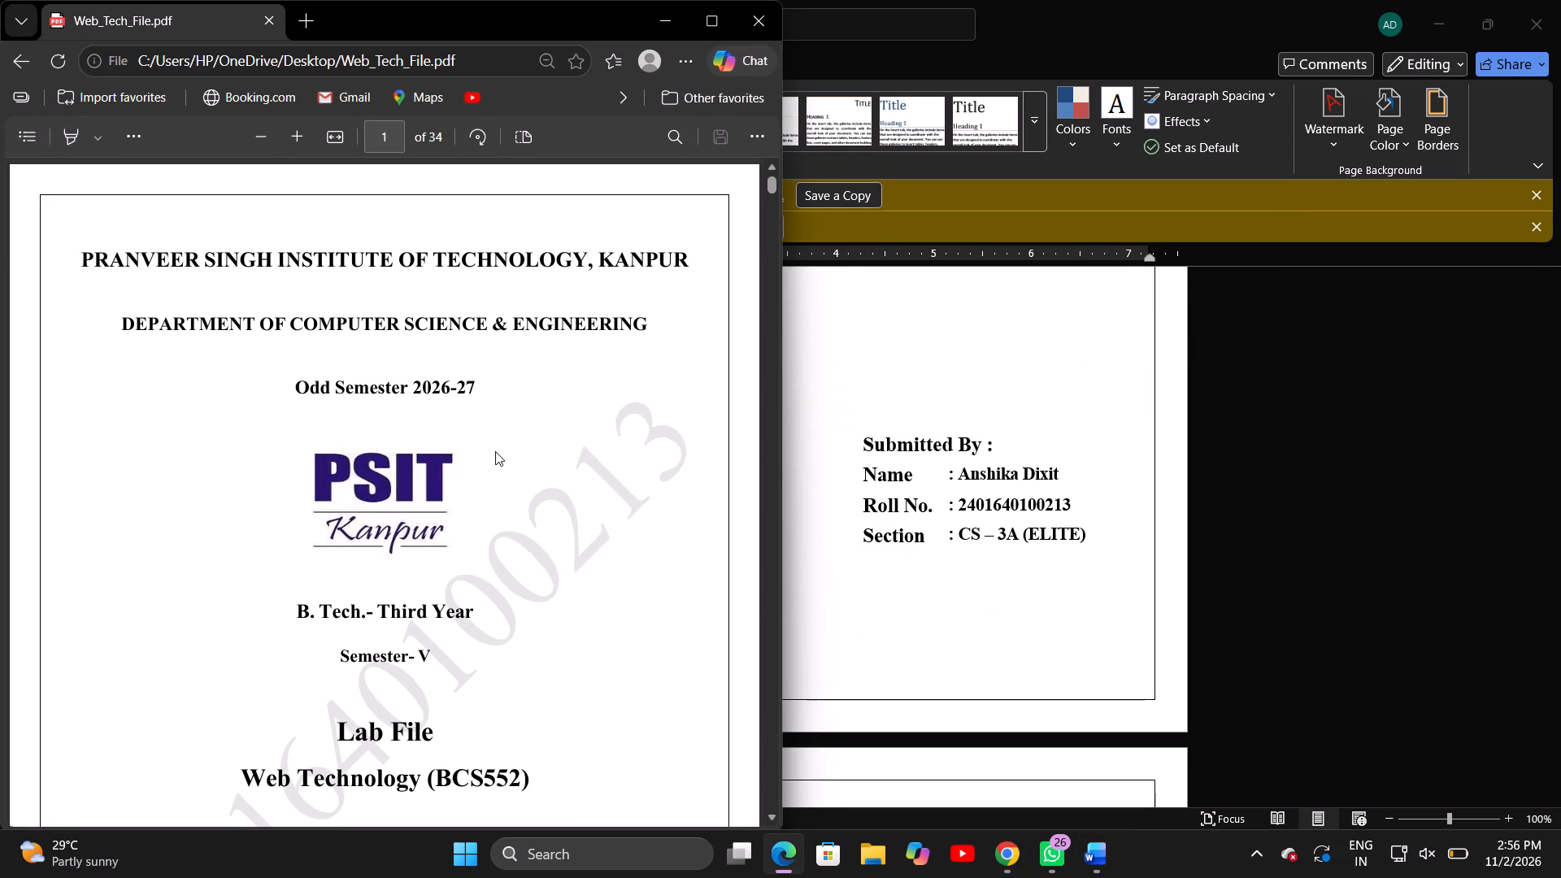
pyautogui.scroll(-2, 495, 451)
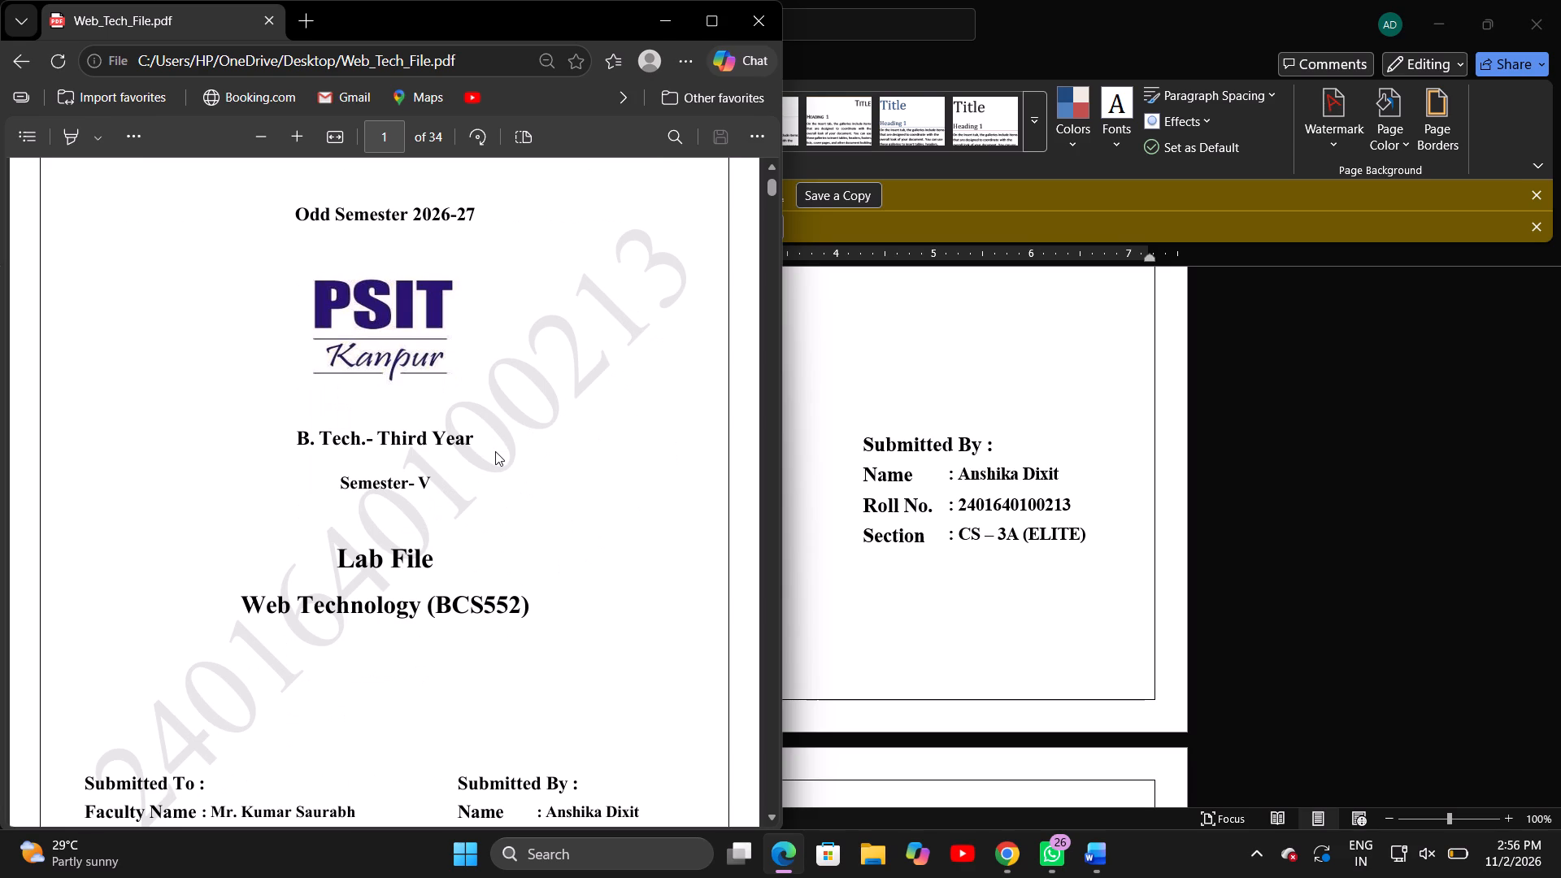
pyautogui.scroll(-2, 495, 451)
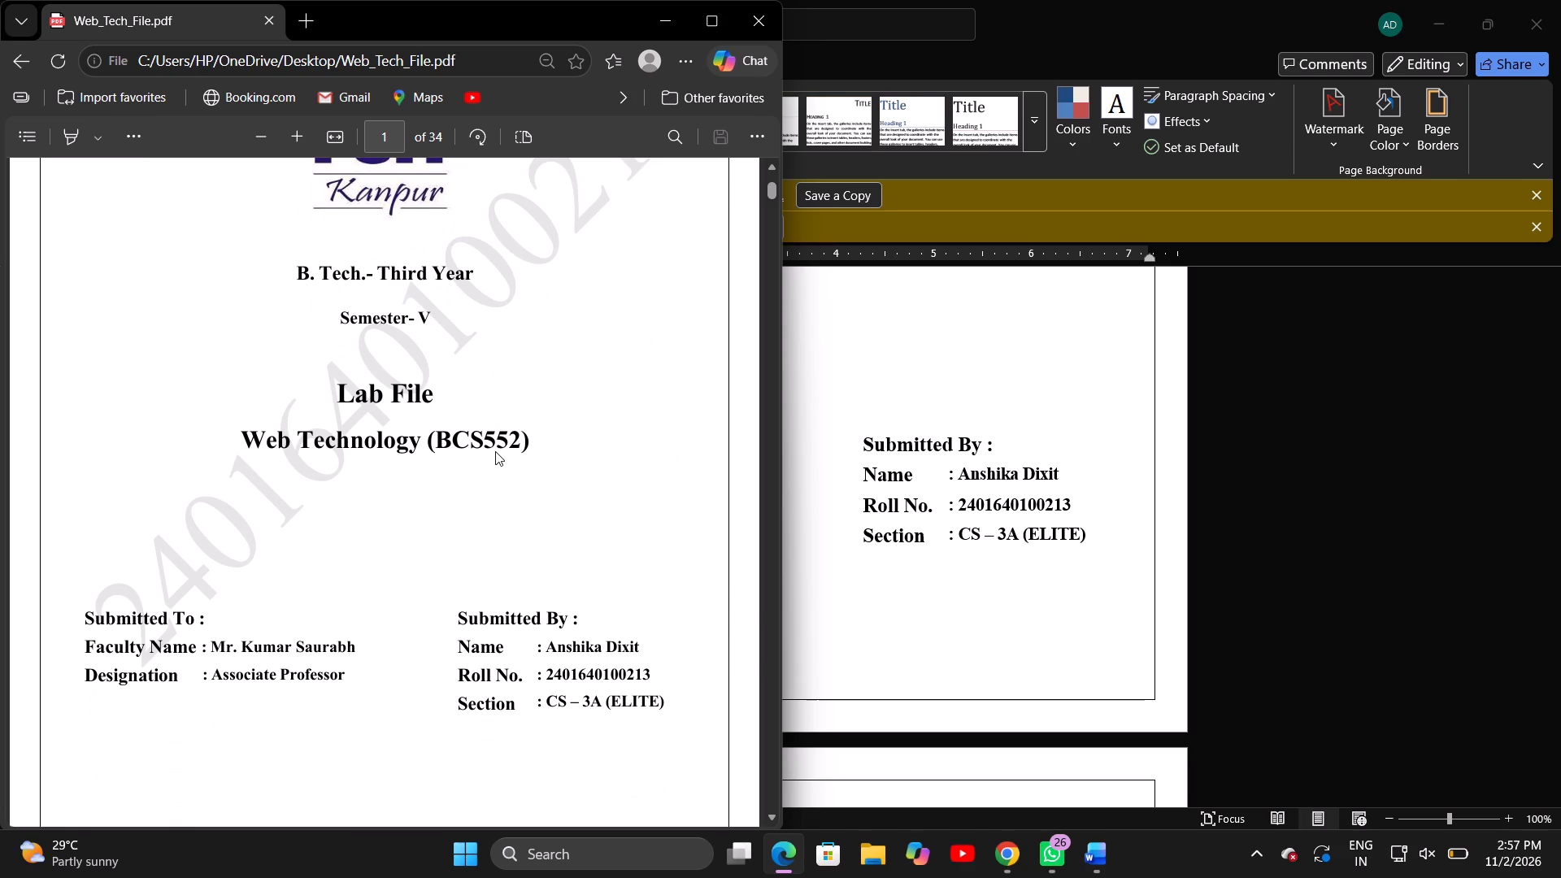
pyautogui.scroll(-2, 495, 451)
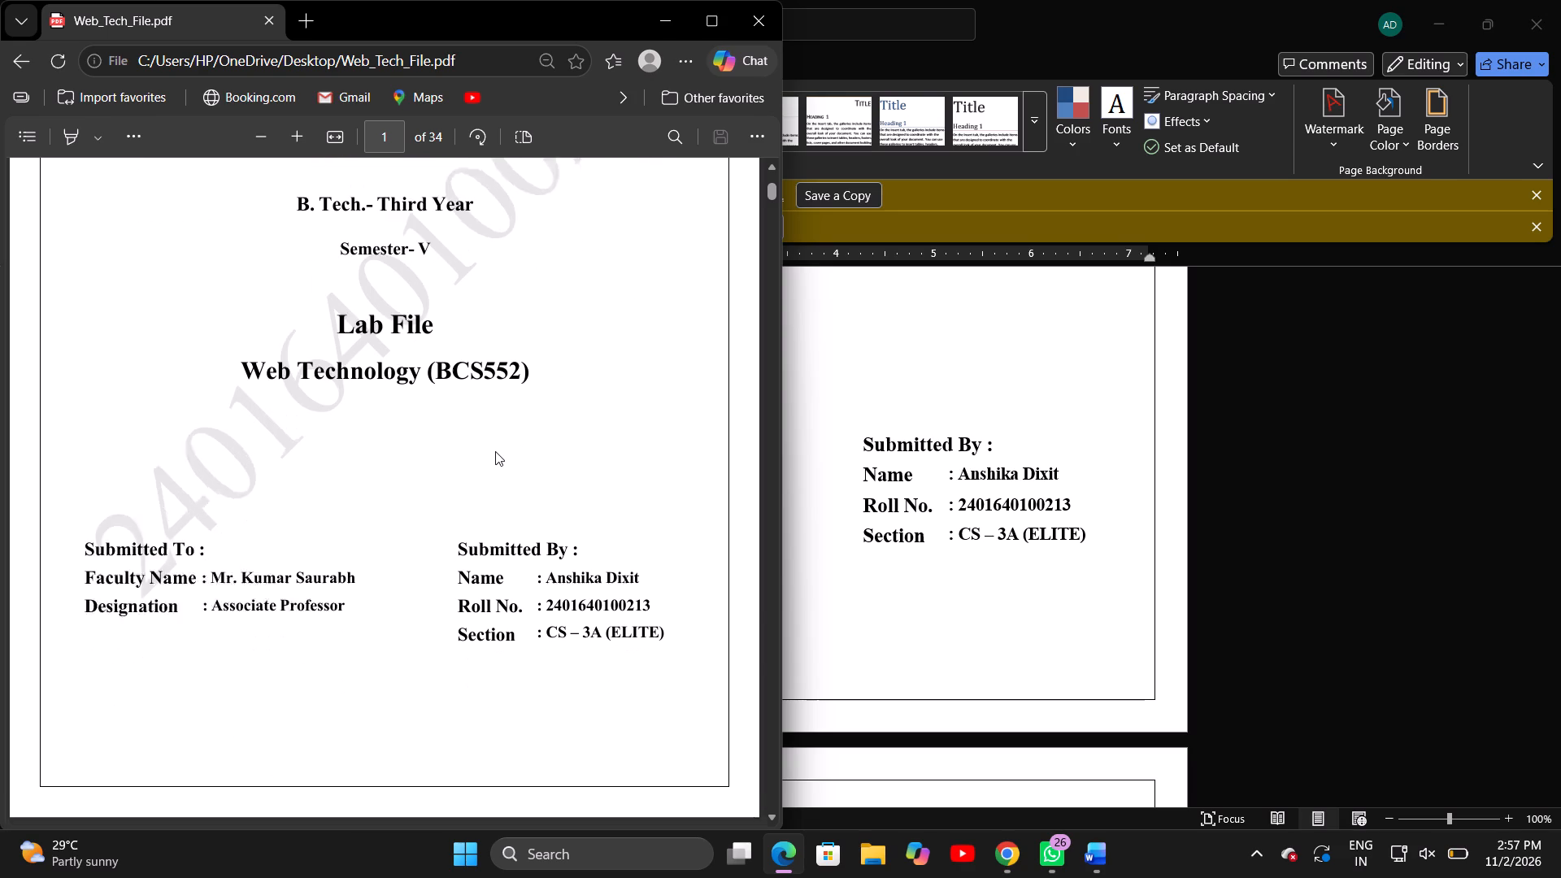
pyautogui.scroll(-2, 495, 451)
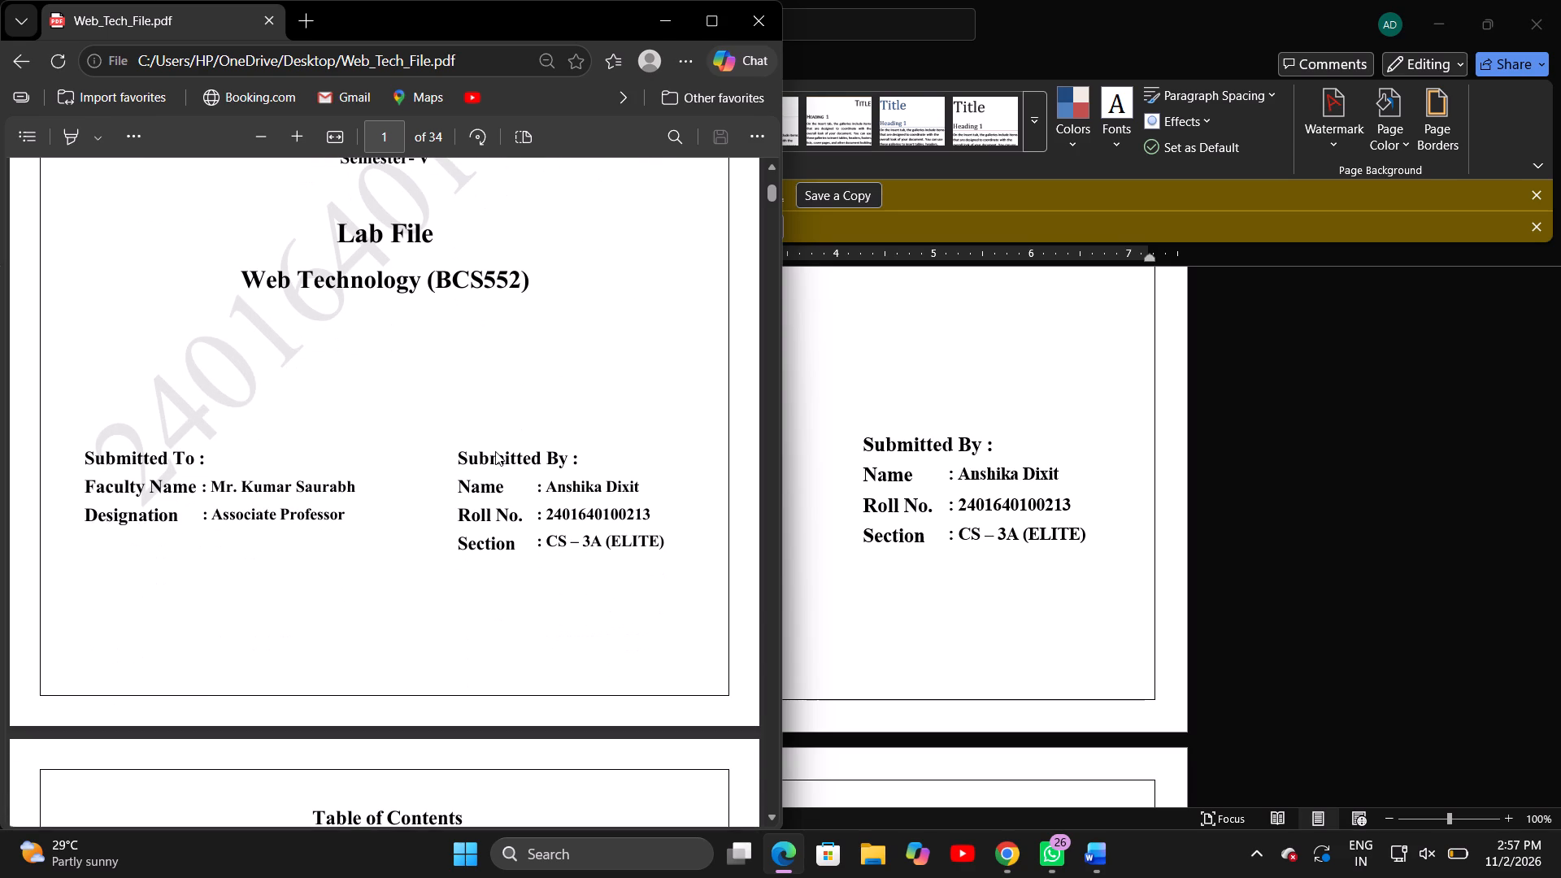
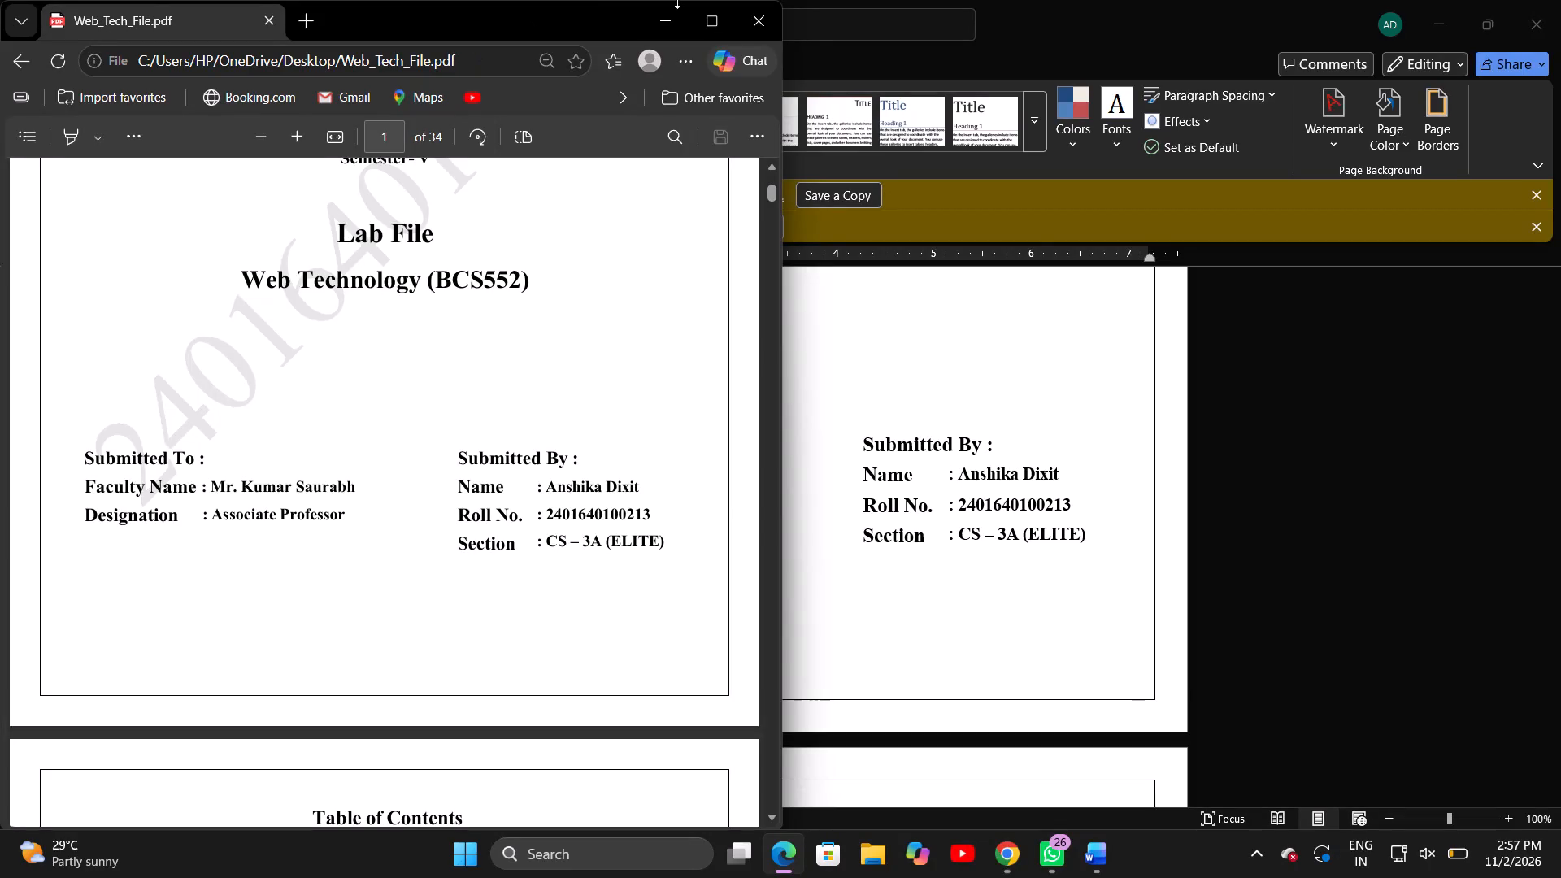
# Switch back to the lab file in Word and change the faculty member's title to Dr. on the cover page.
pyautogui.click(668, 20)
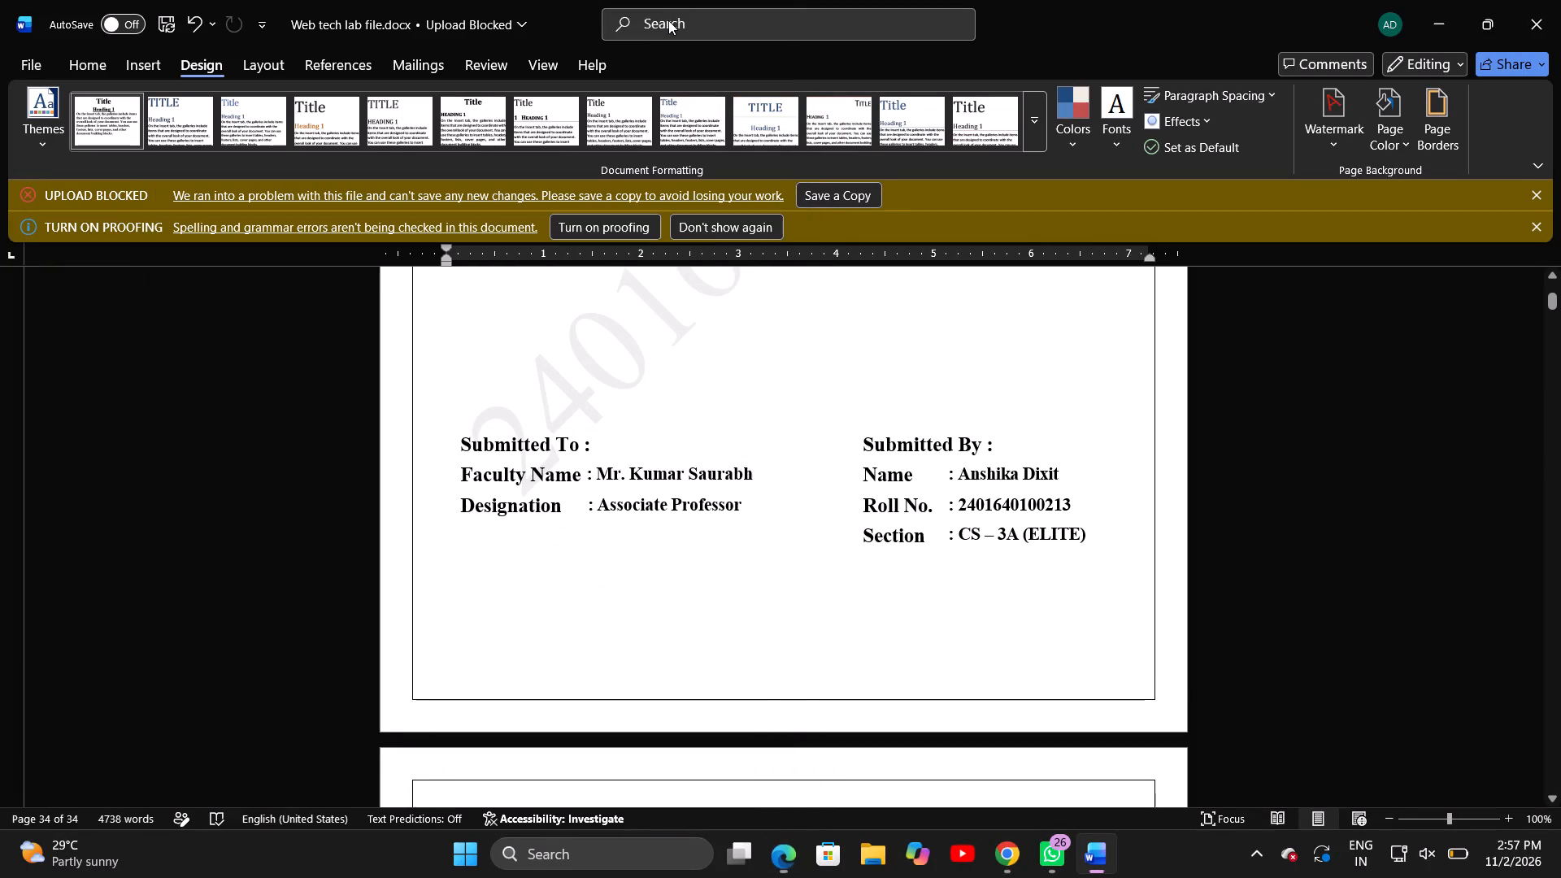
pyautogui.click(611, 472)
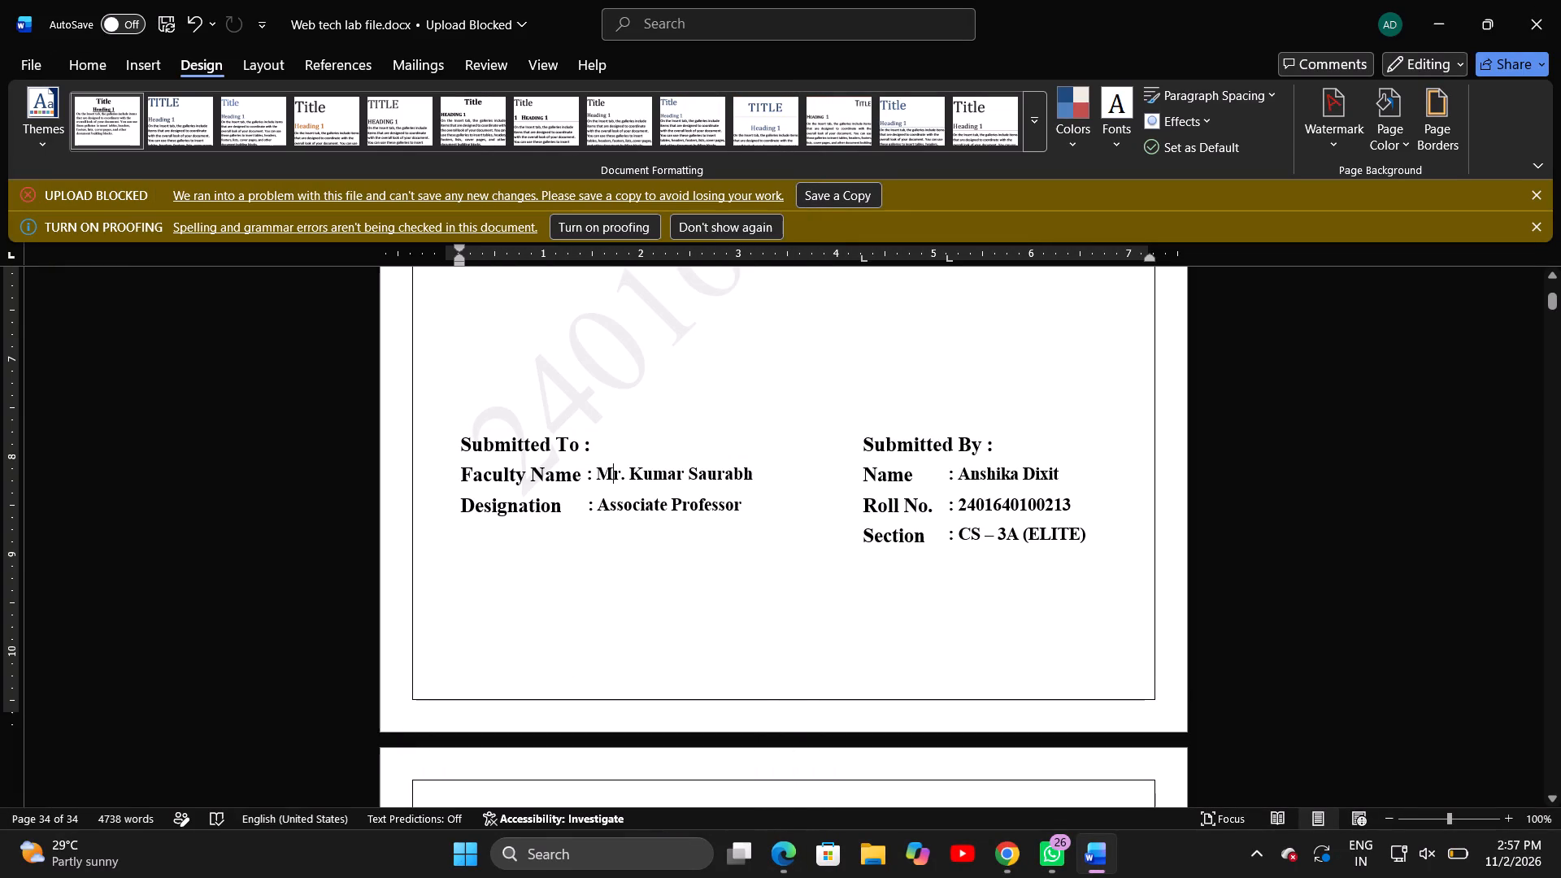
pyautogui.press('BackSpace')
pyautogui.hotkey('ctrl', 'd')
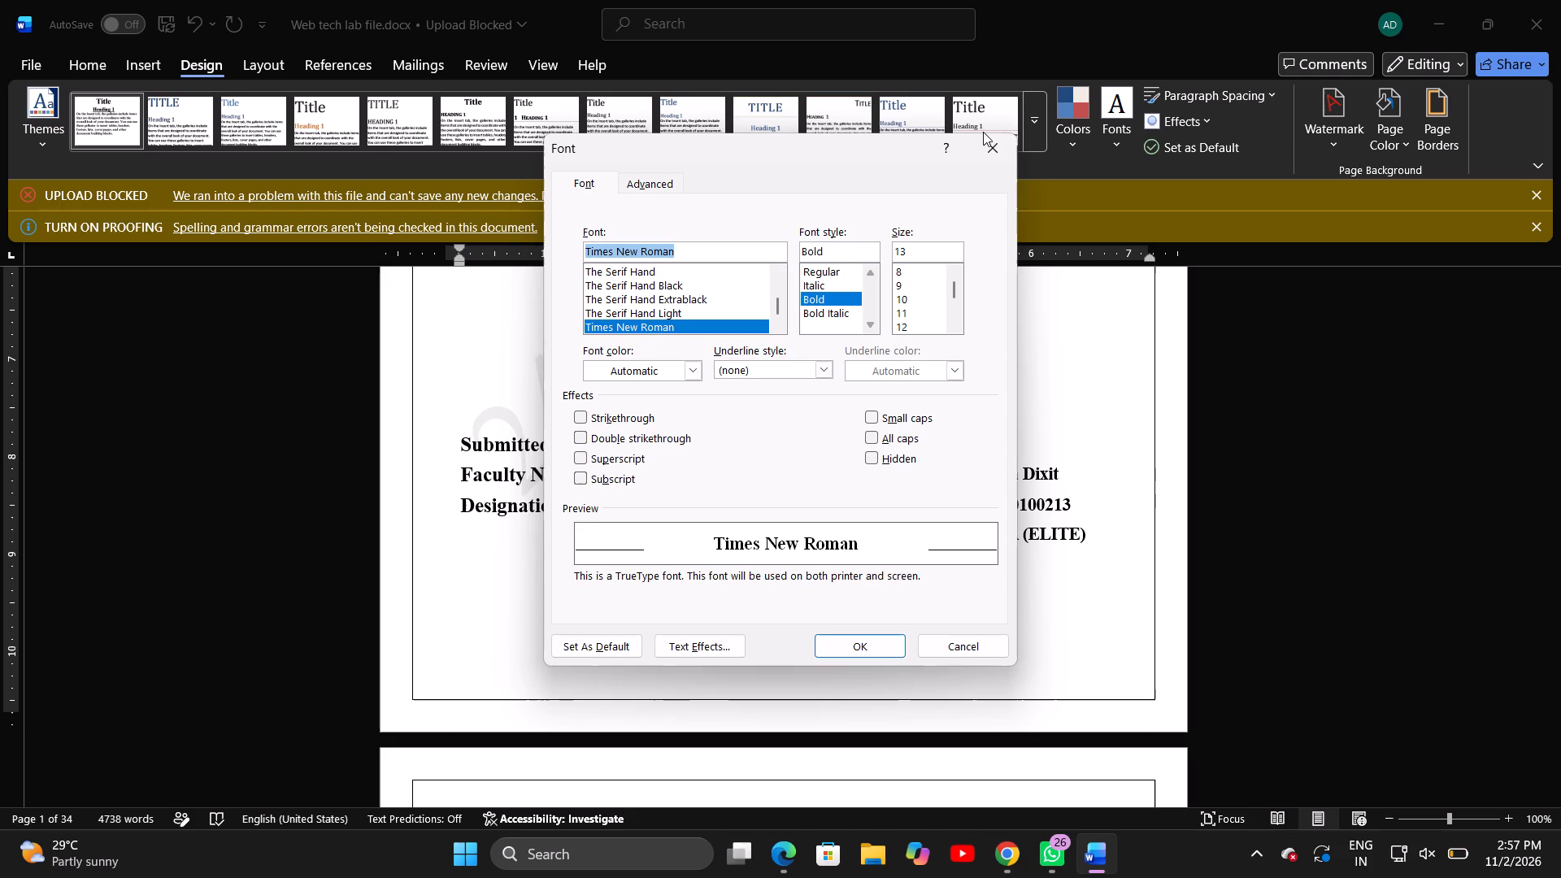
pyautogui.click(992, 143)
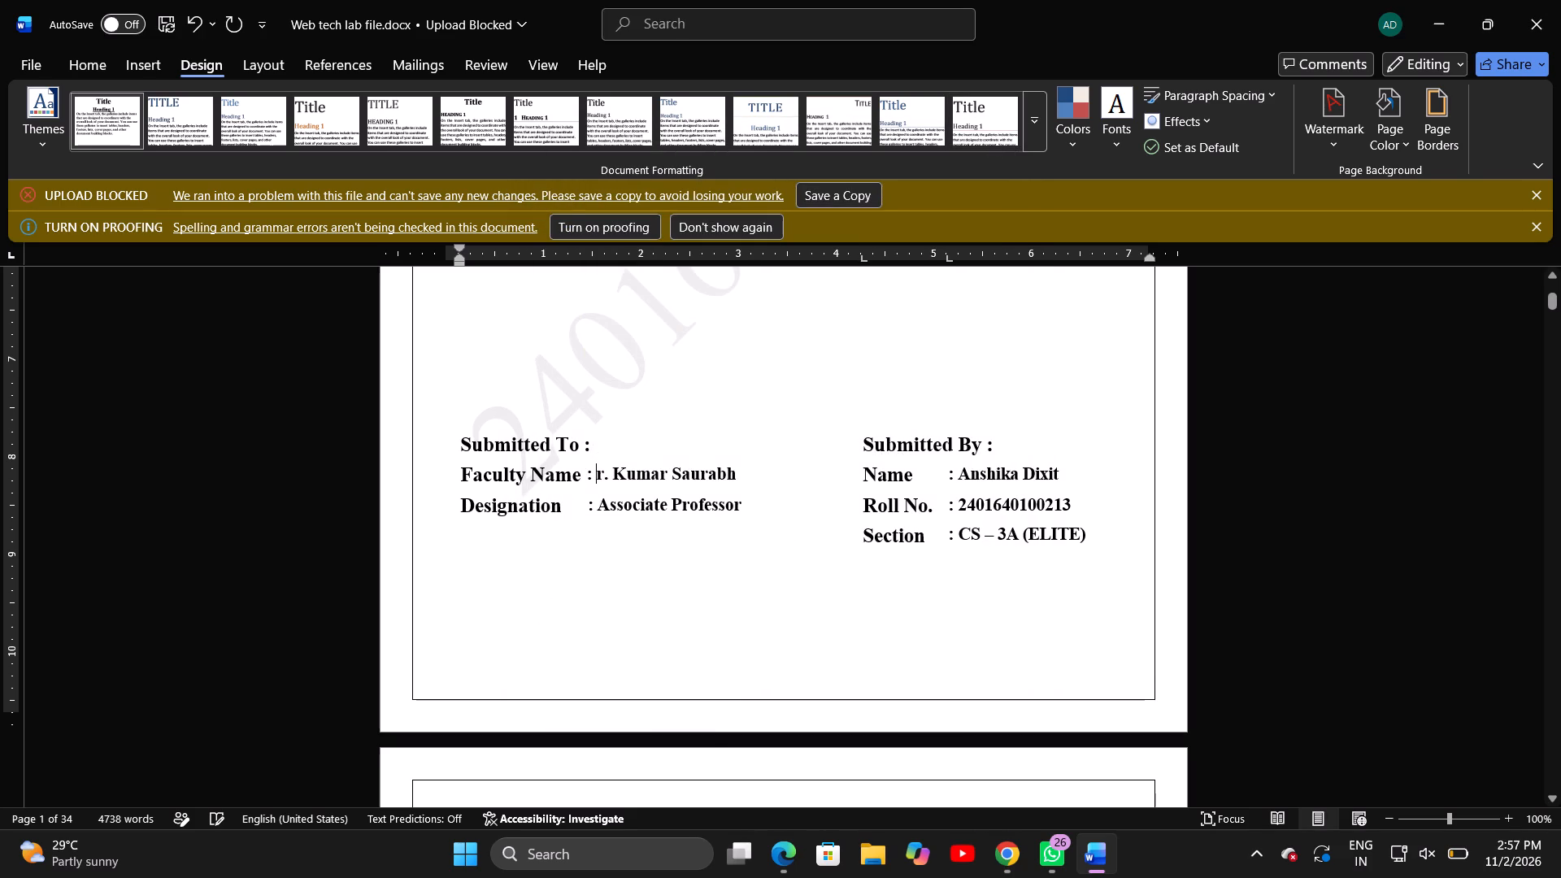
pyautogui.hotkey('shift', 'd')
pyautogui.scroll(-2, 933, 634)
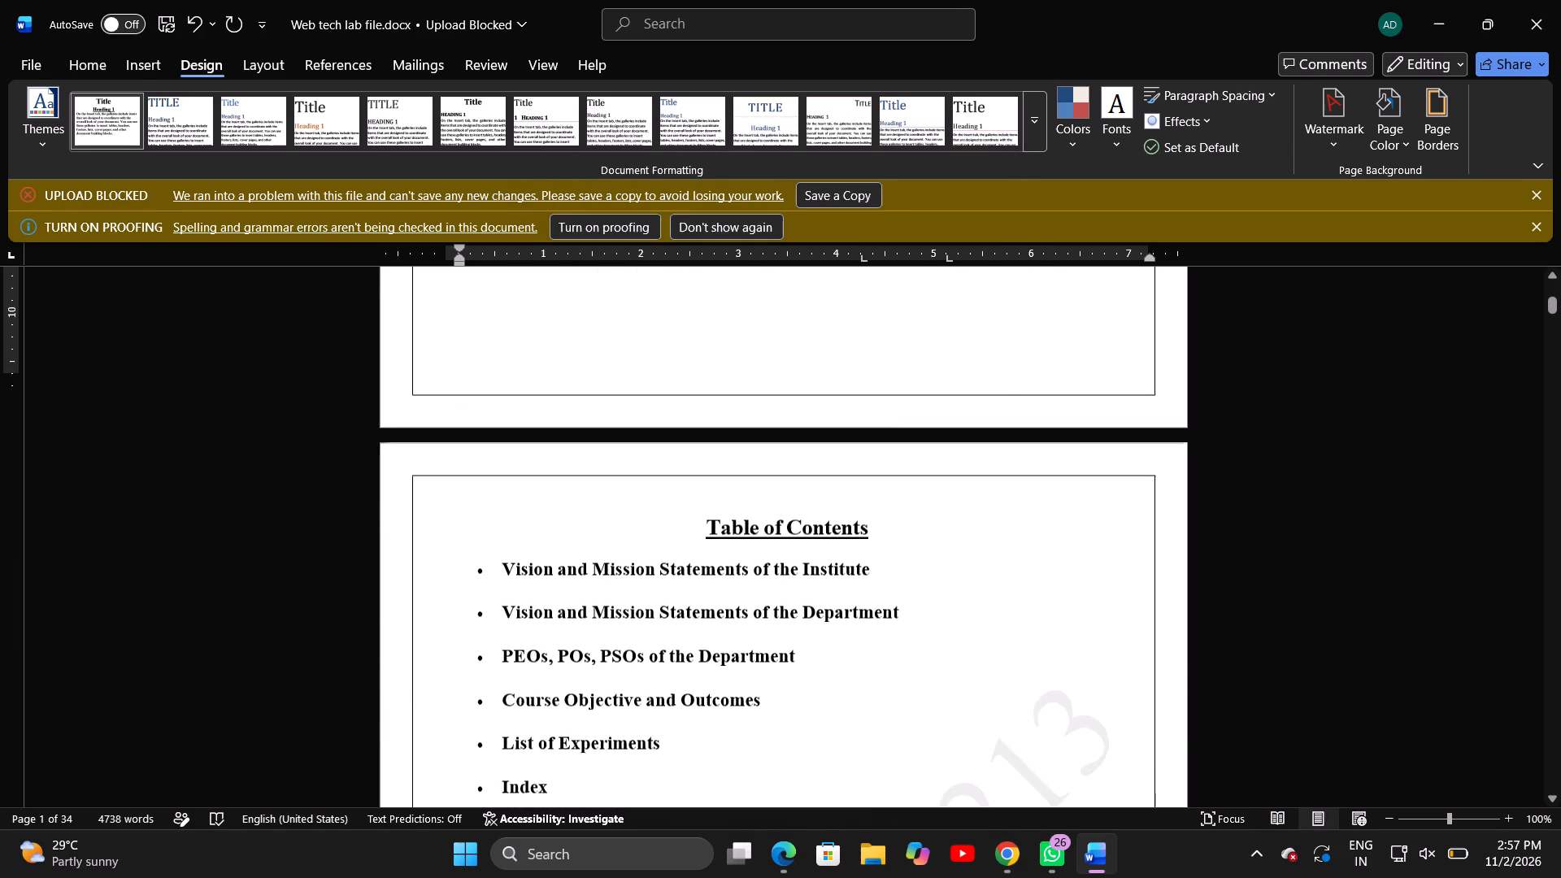
pyautogui.scroll(-1, 933, 634)
pyautogui.scroll(1, 933, 634)
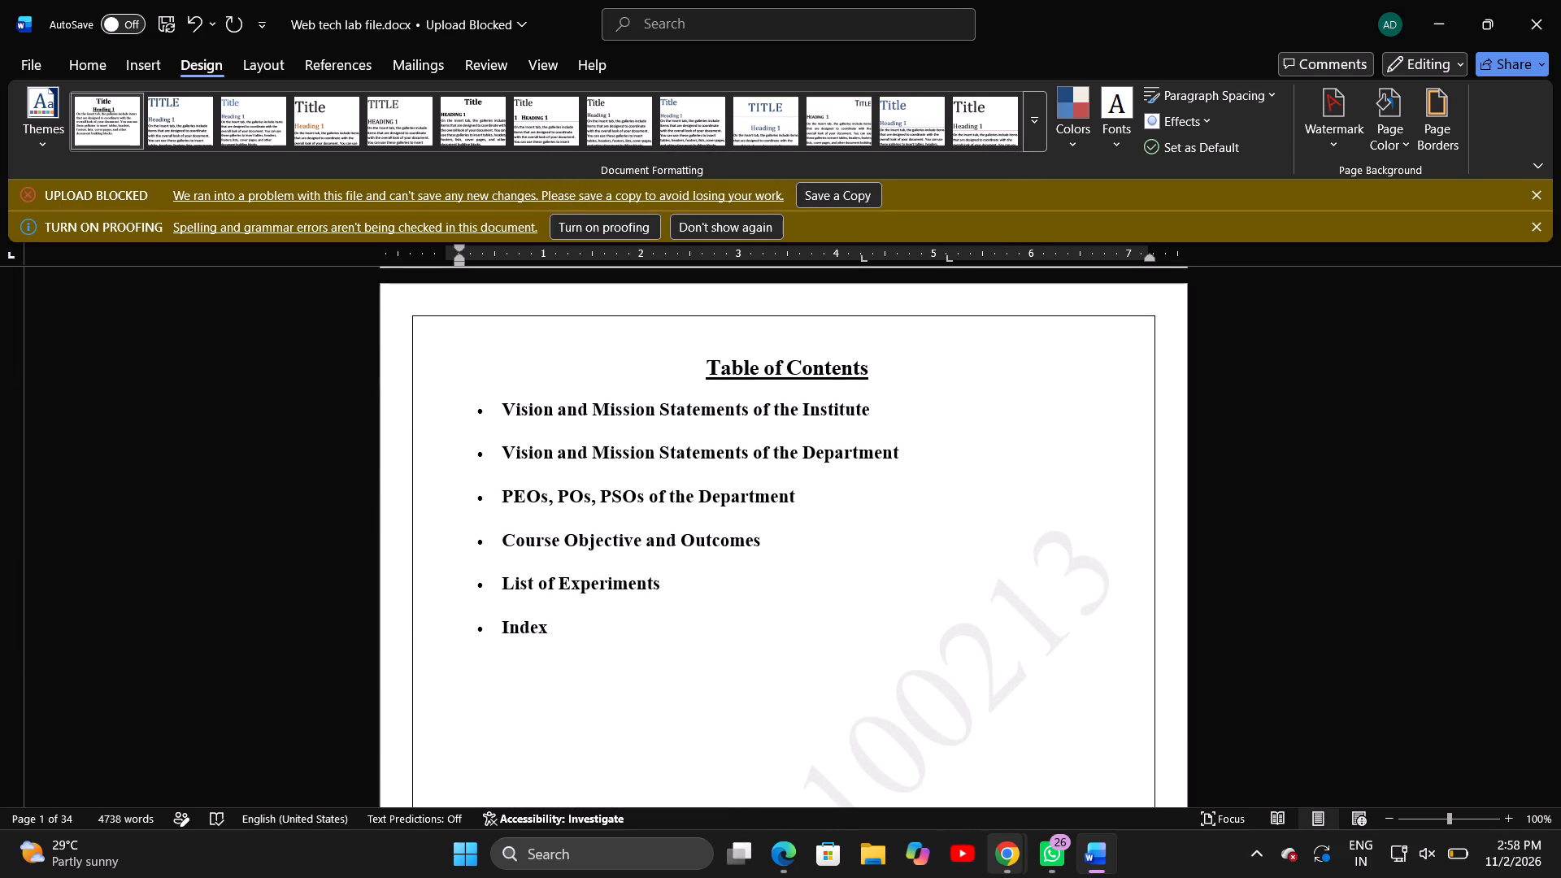
pyautogui.click(861, 760)
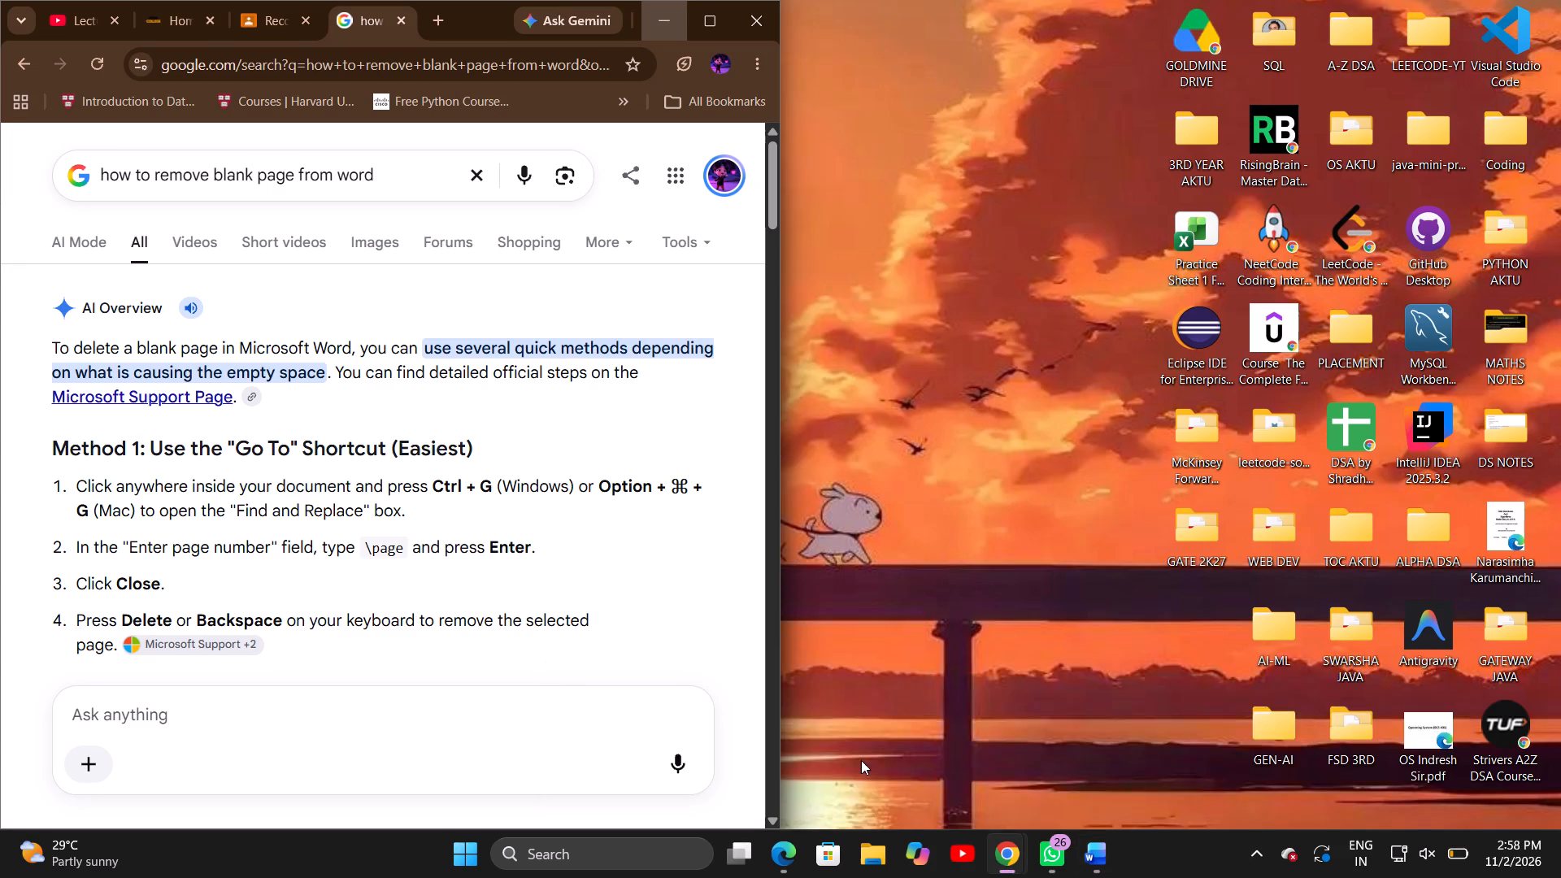
pyautogui.click(535, 695)
pyautogui.write('i want the')
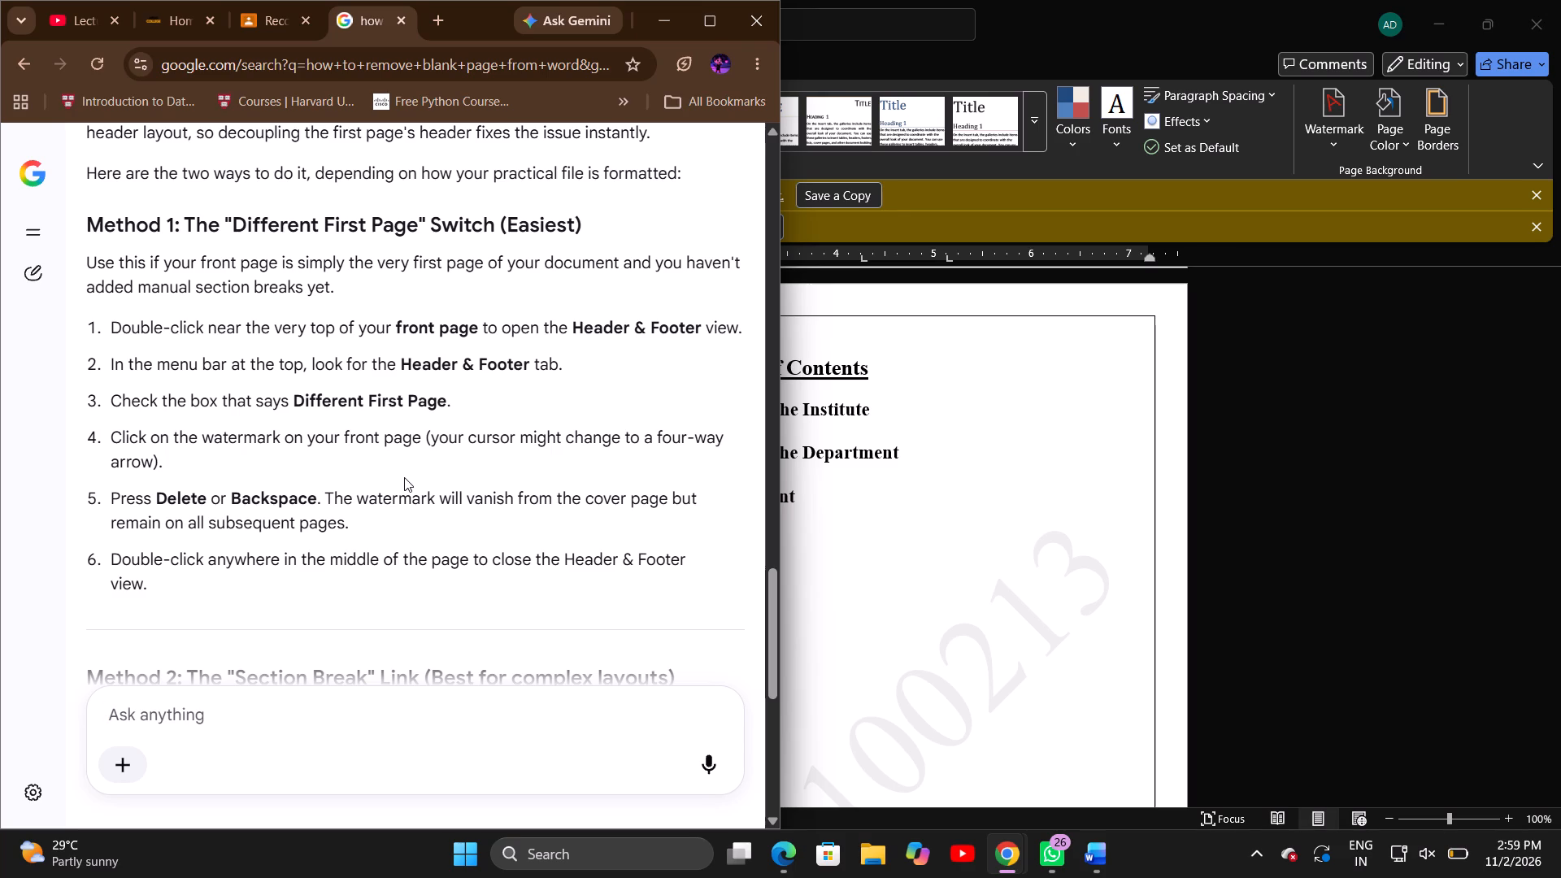
pyautogui.scroll(-1, 404, 477)
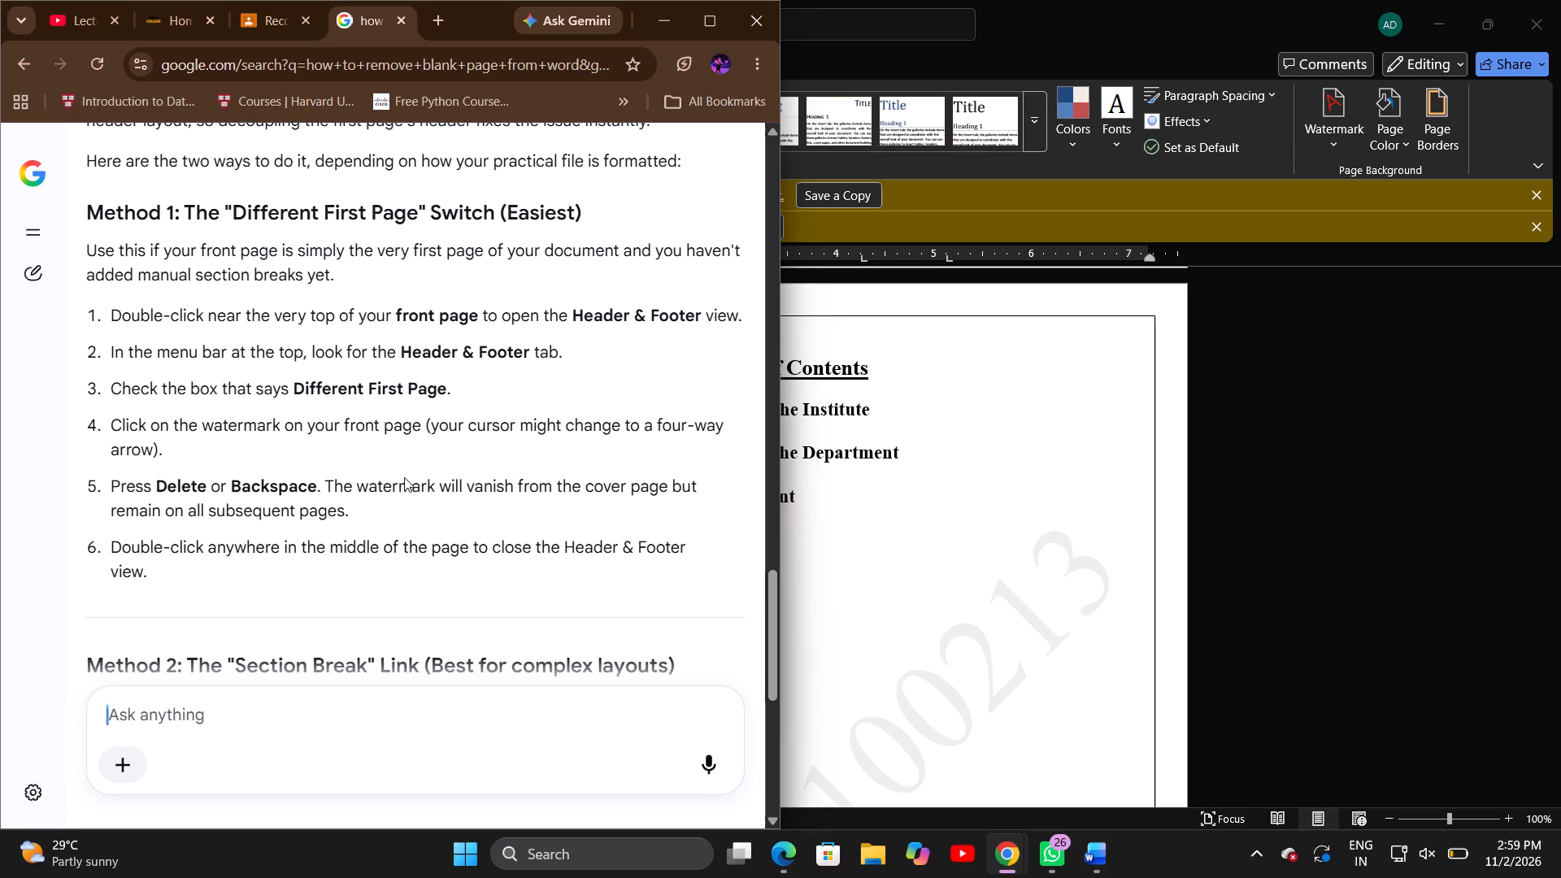
pyautogui.scroll(-1, 404, 477)
# Return to the lab file in Word and open the cover page's header area for editing.
pyautogui.click(648, 39)
pyautogui.scroll(9, 755, 398)
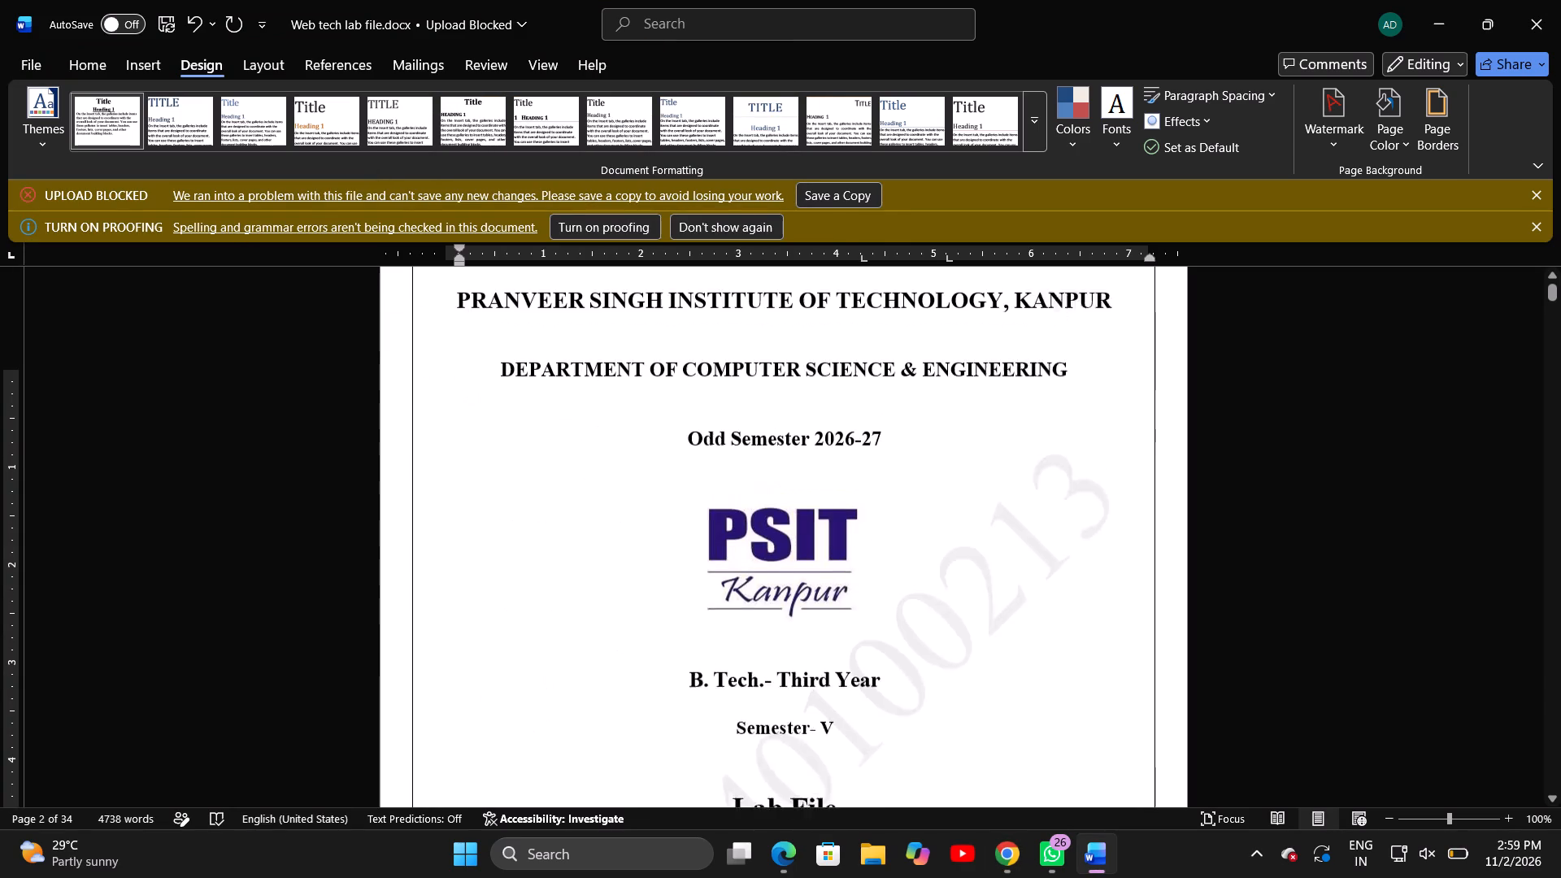
pyautogui.doubleClick(902, 300)
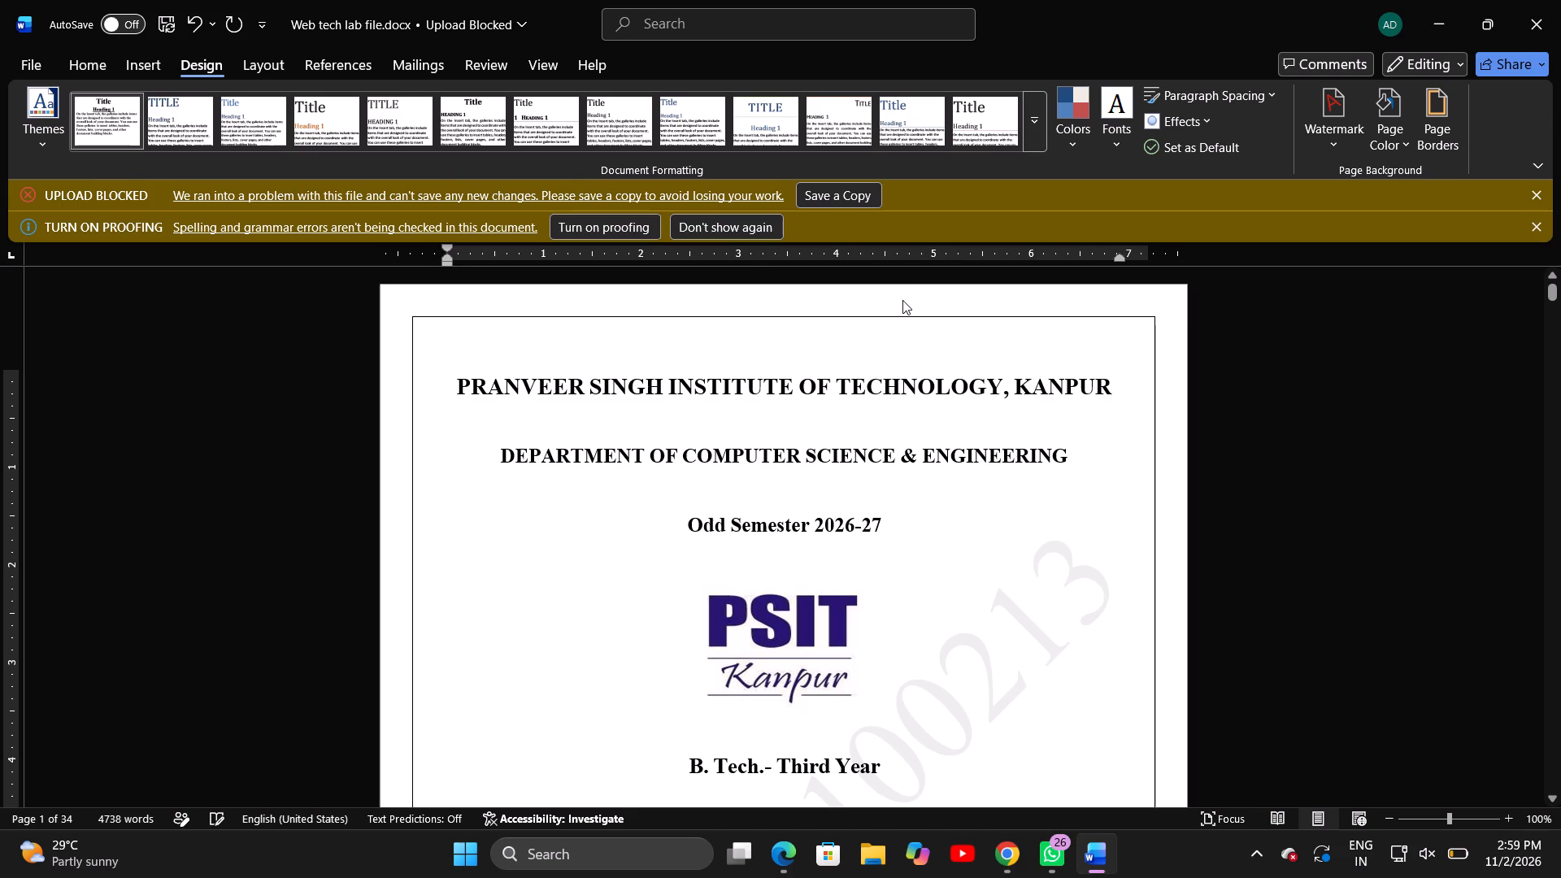
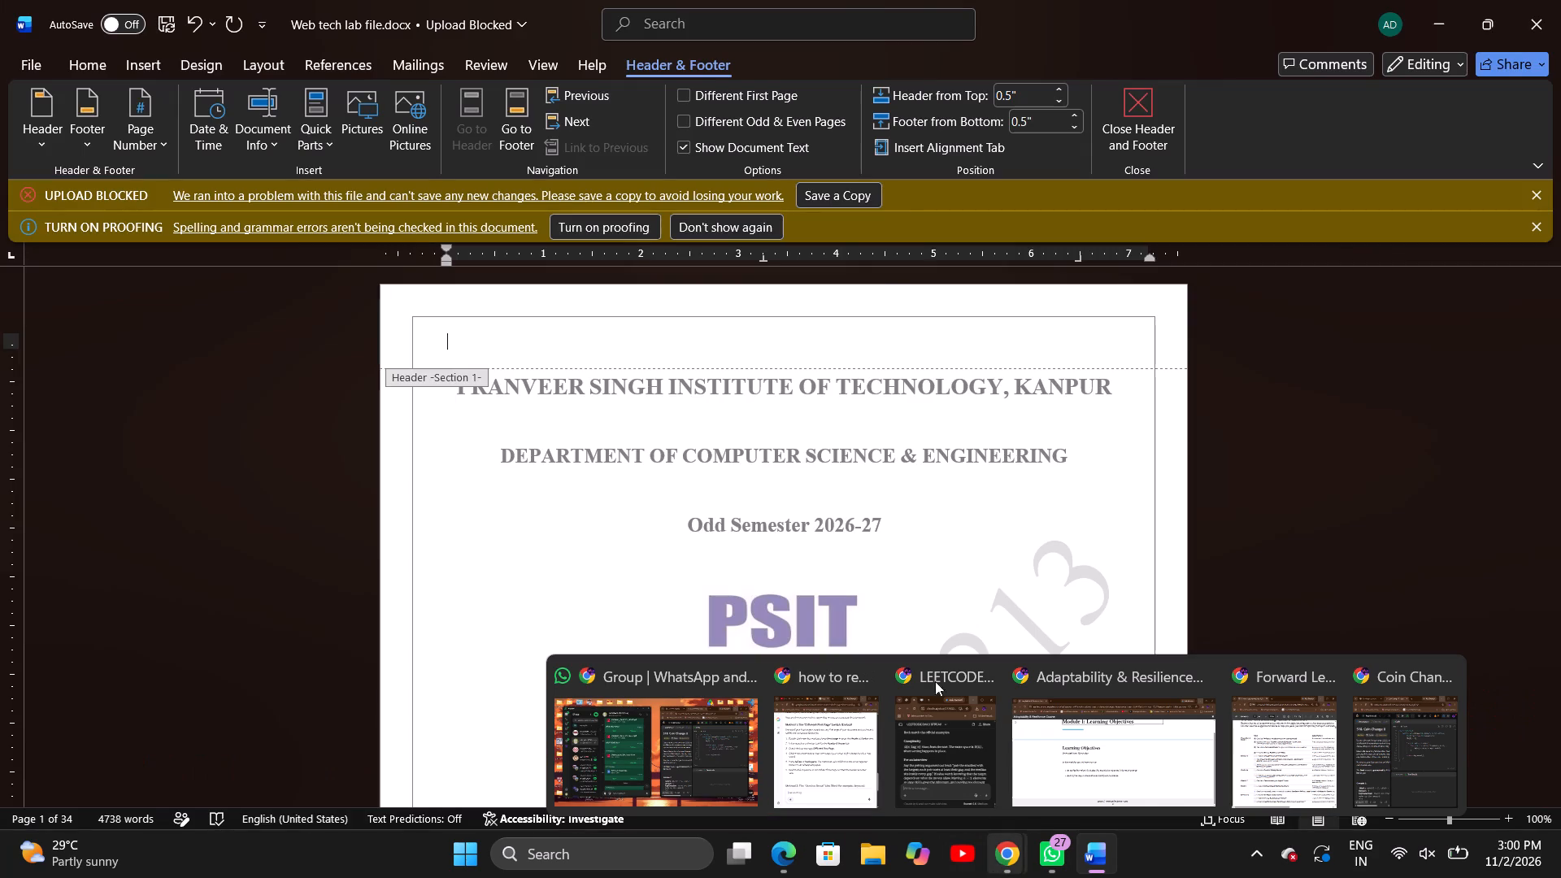
# Turn on Different First Page for the cover page's header.
pyautogui.click(687, 96)
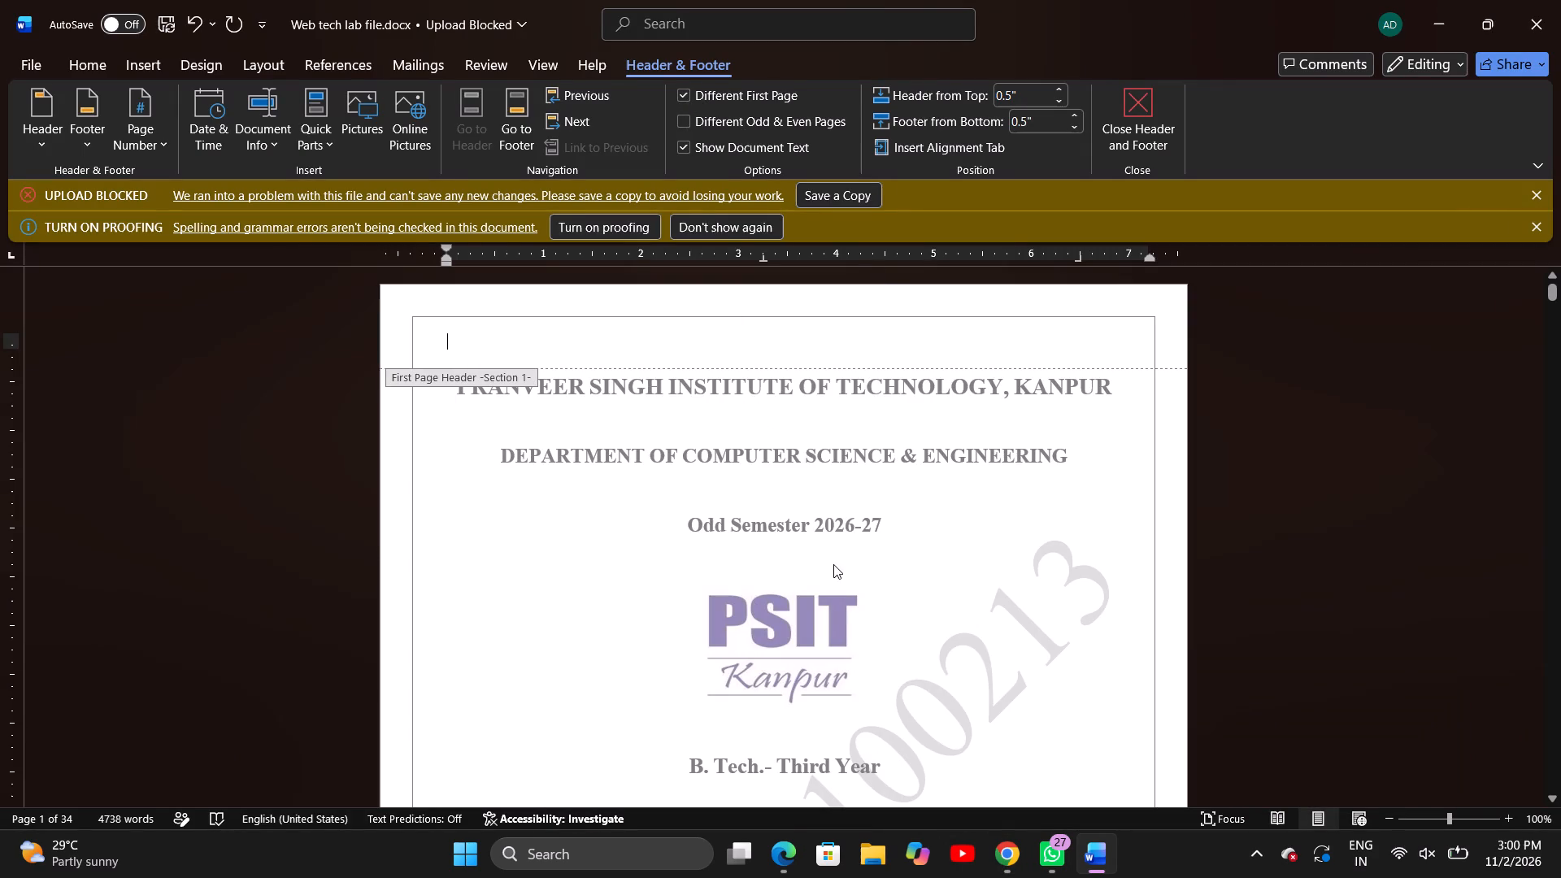
# Delete the roll number watermark from the cover page's first page header and return to editing the document body.
pyautogui.doubleClick(945, 676)
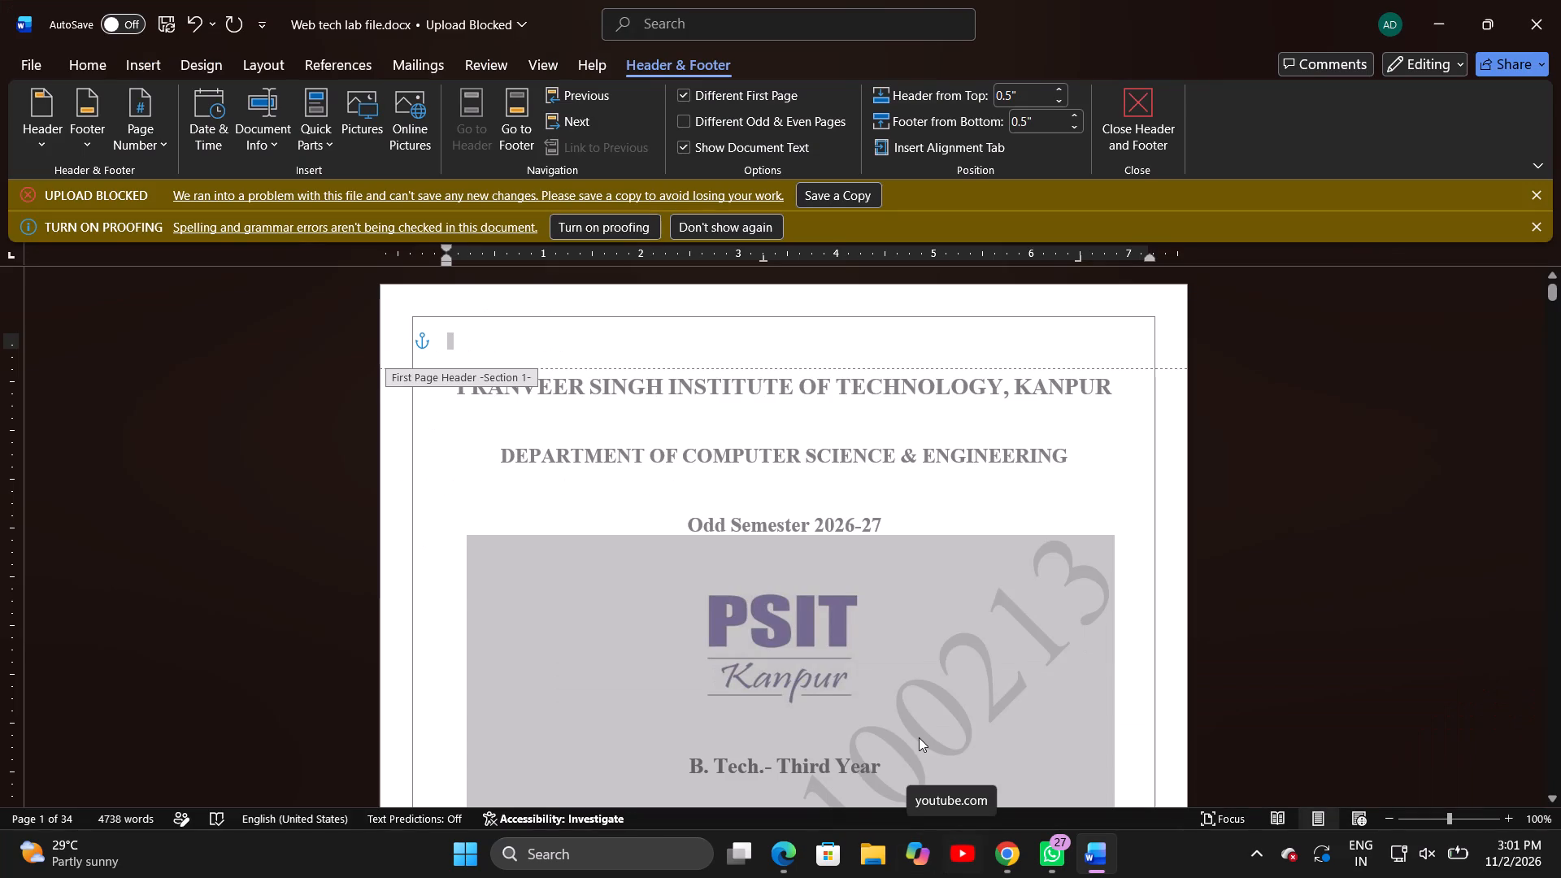
pyautogui.scroll(-1, 918, 736)
pyautogui.click(915, 558)
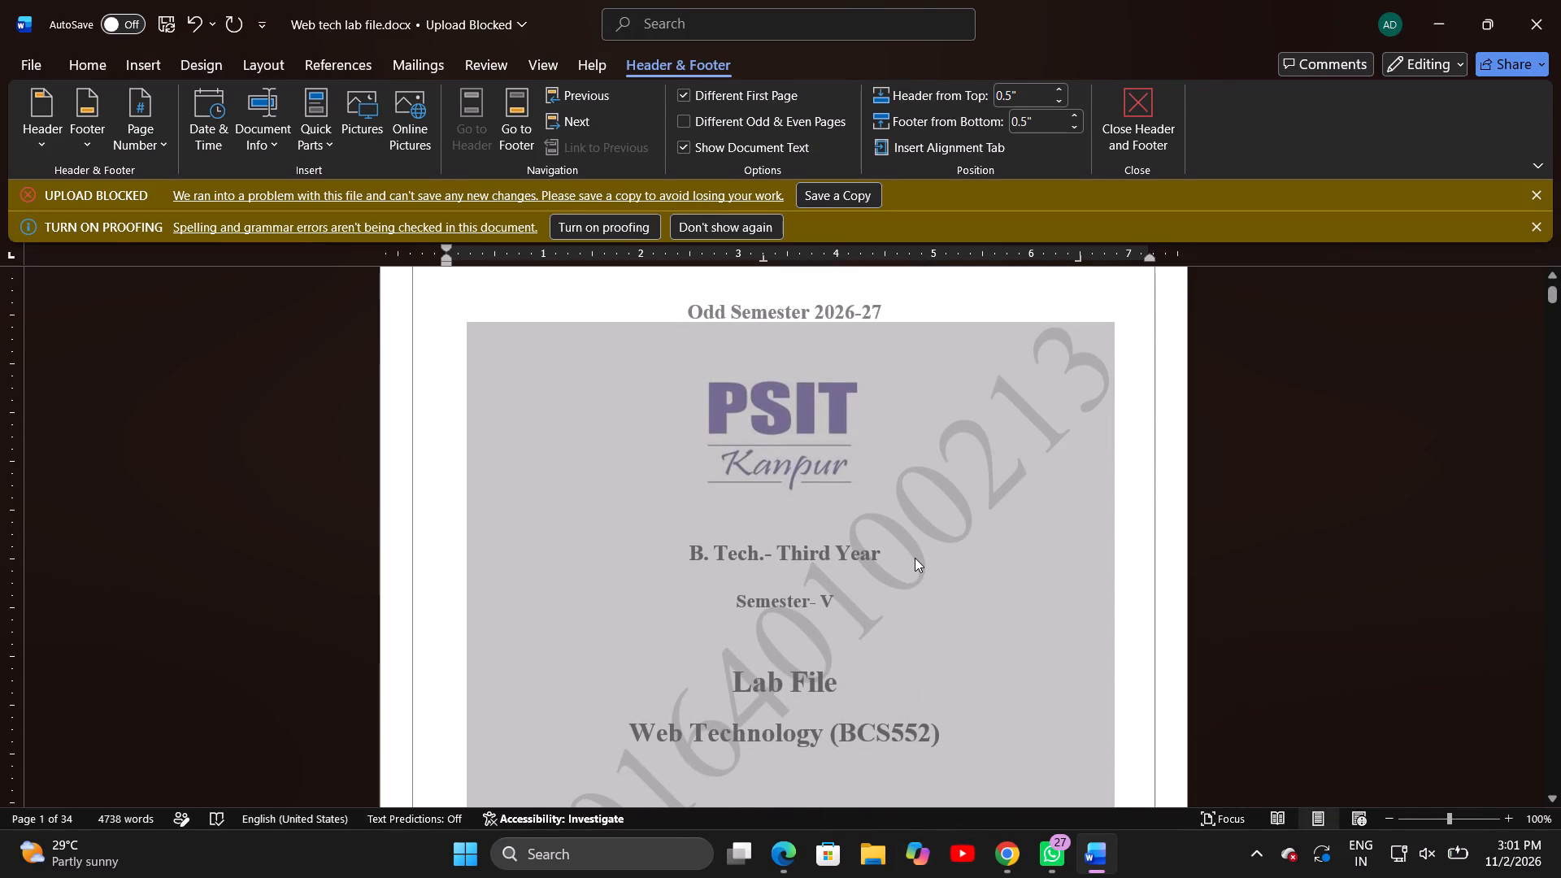
pyautogui.click(920, 535)
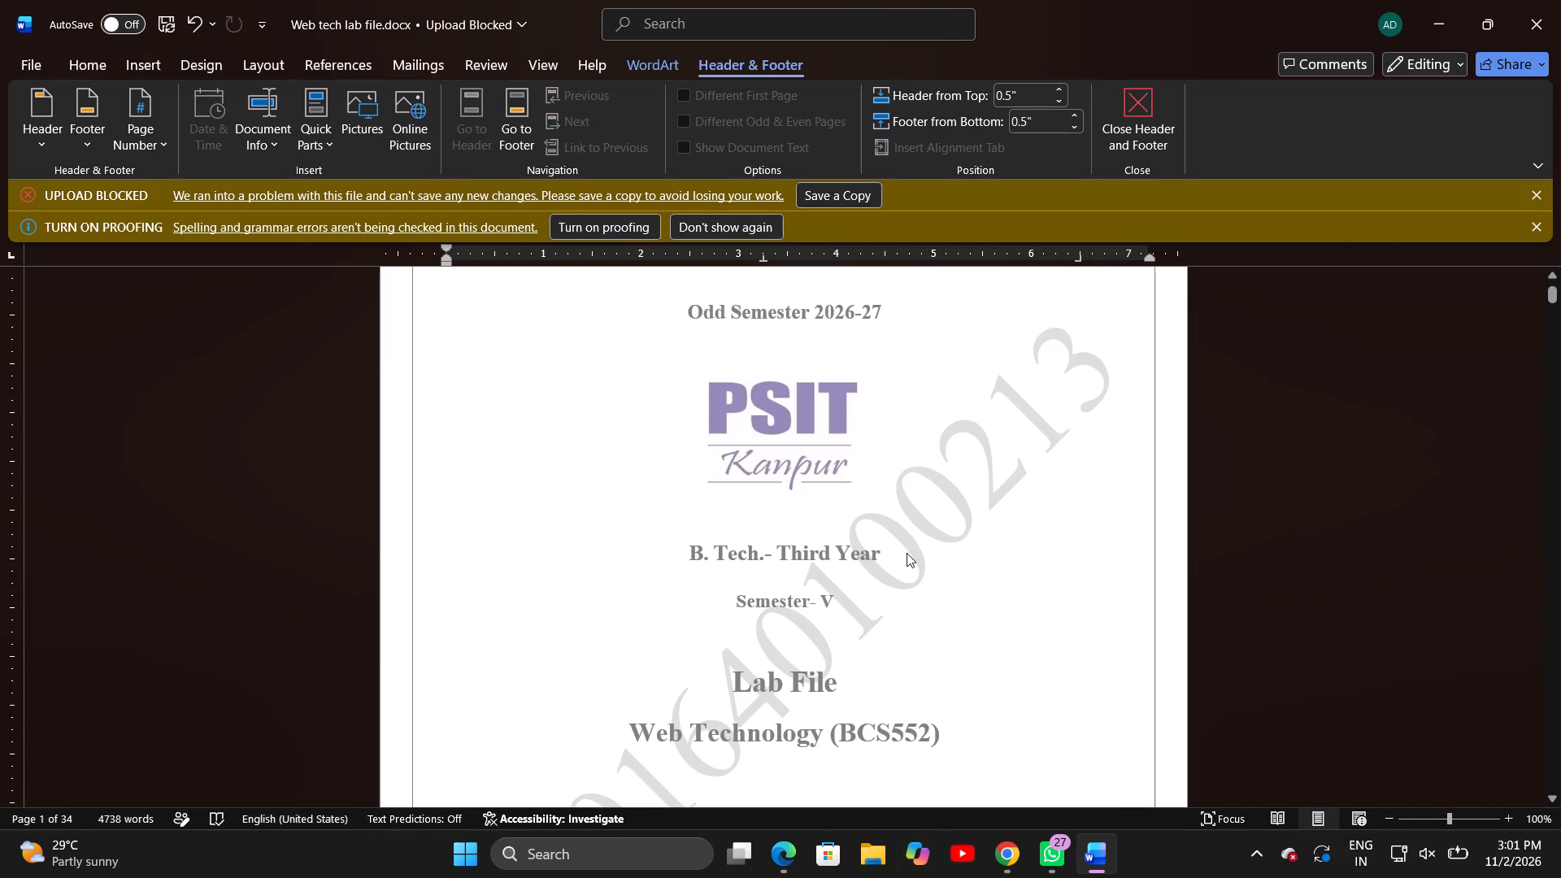
pyautogui.click(912, 550)
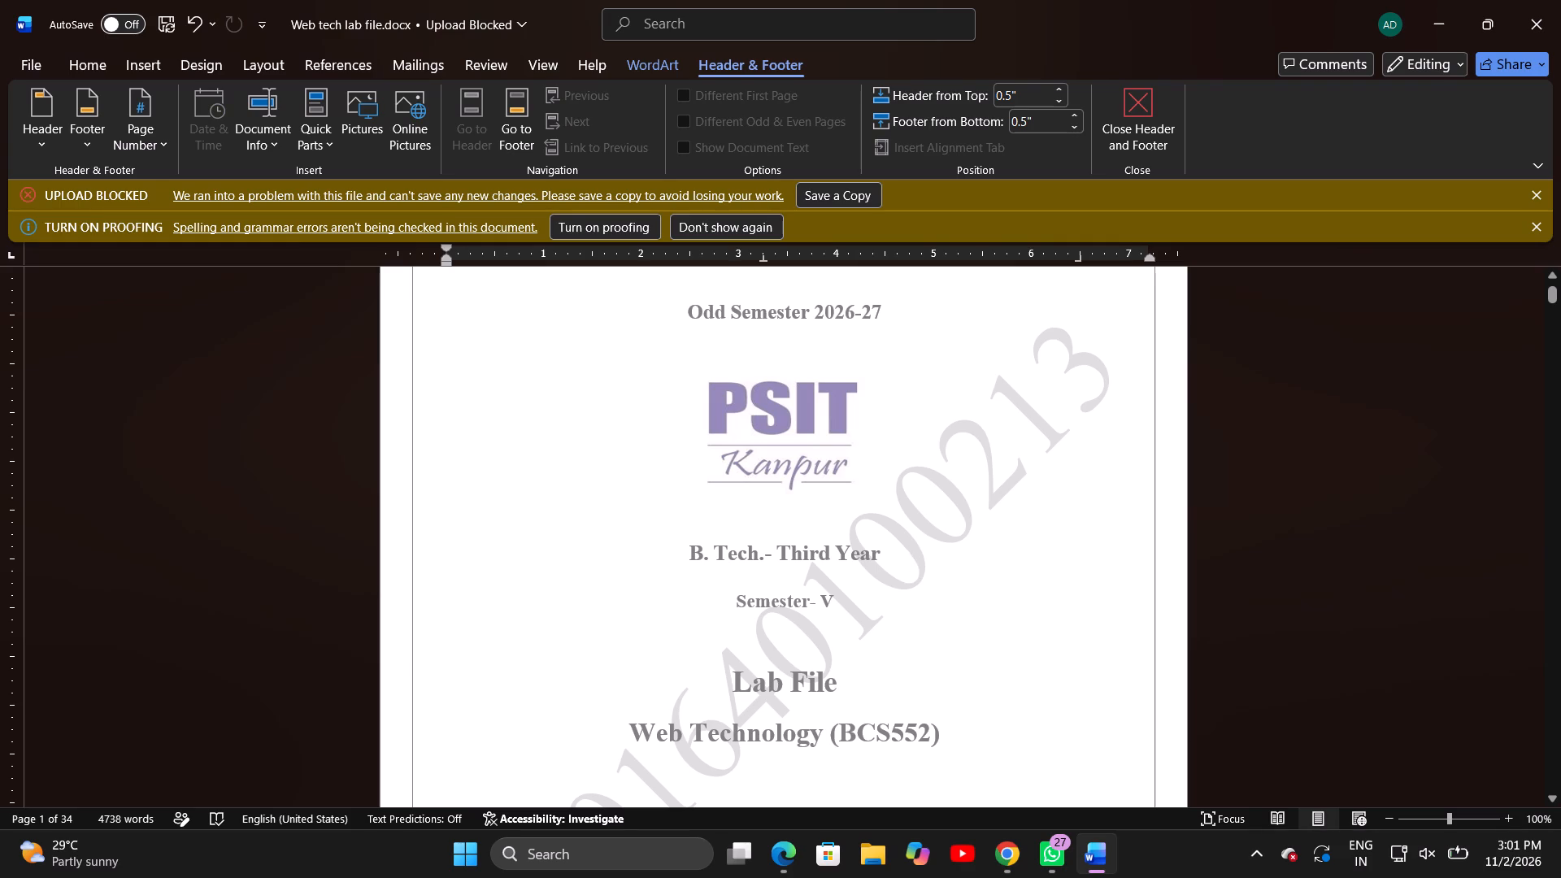
pyautogui.click(912, 550)
pyautogui.moveTo(912, 550); pyautogui.dragTo(939, 566)
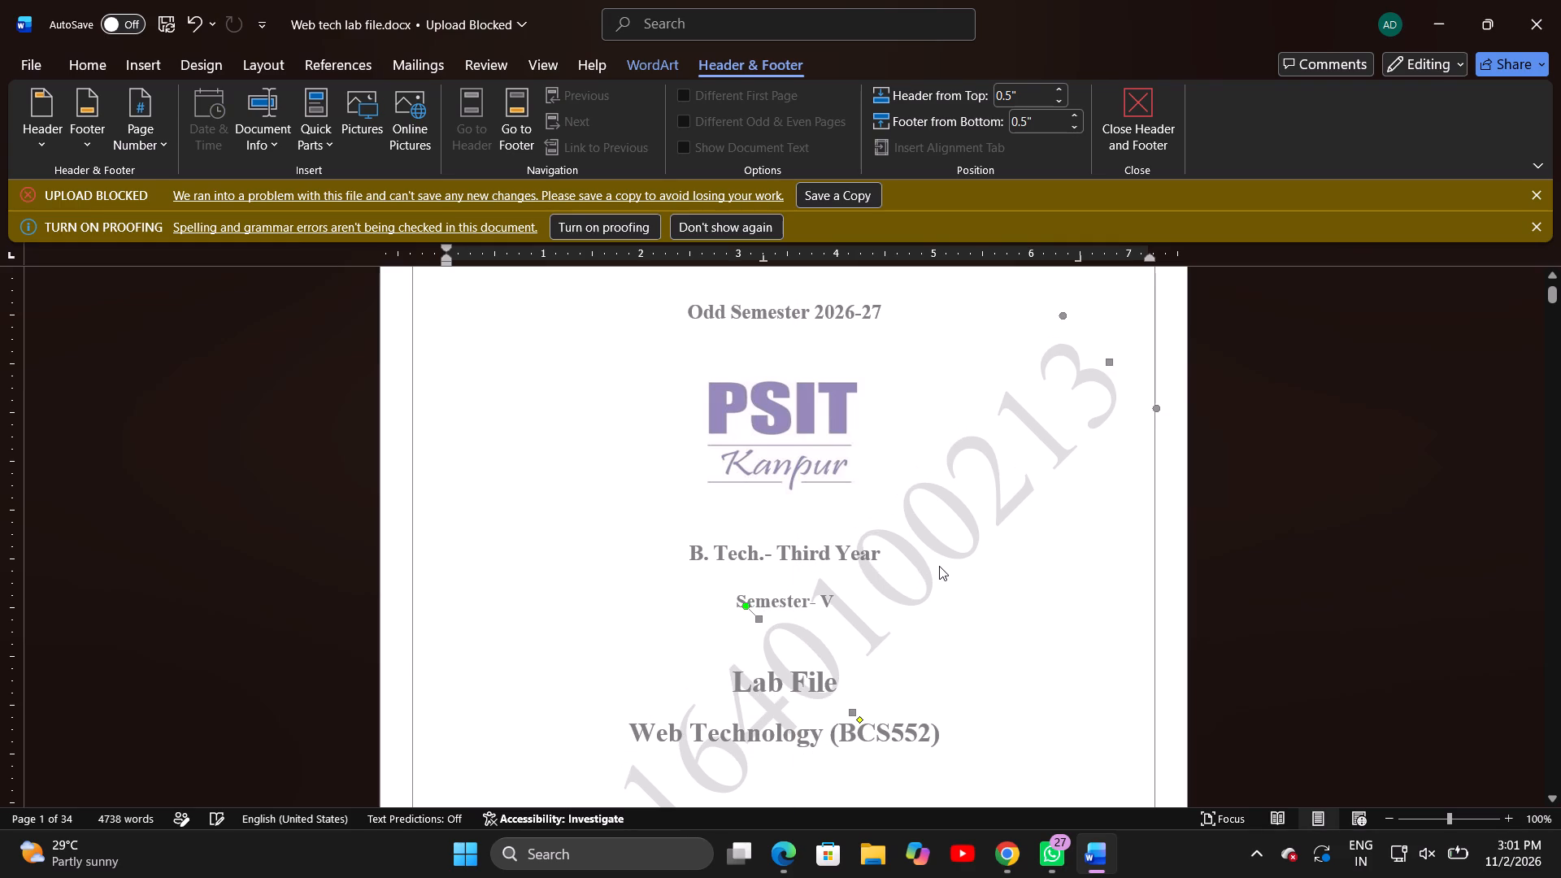
pyautogui.press('BackSpace')
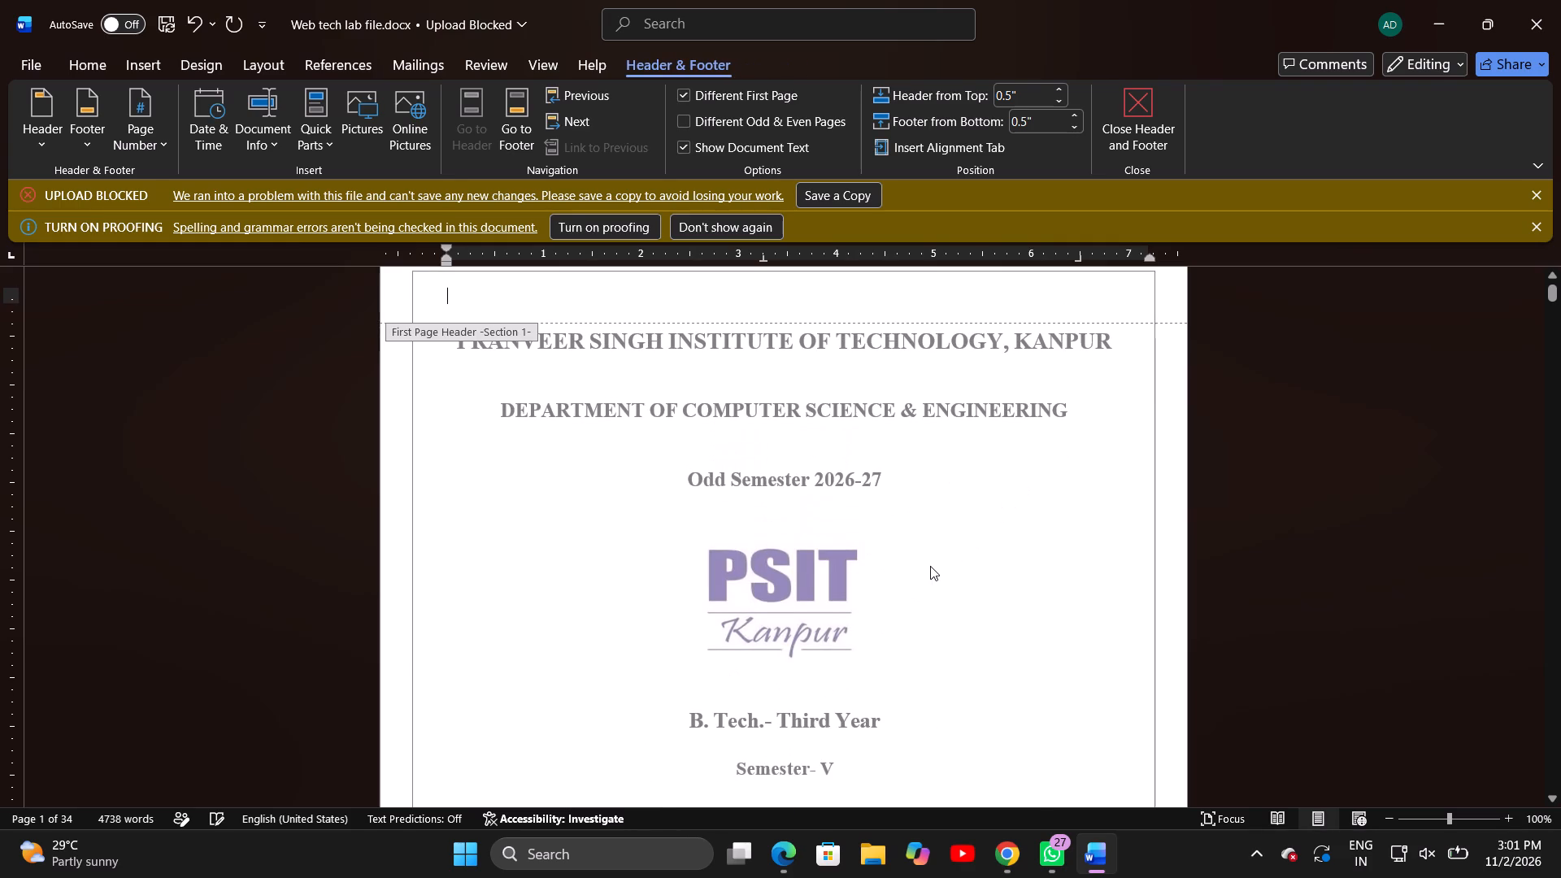
pyautogui.scroll(-6, 930, 566)
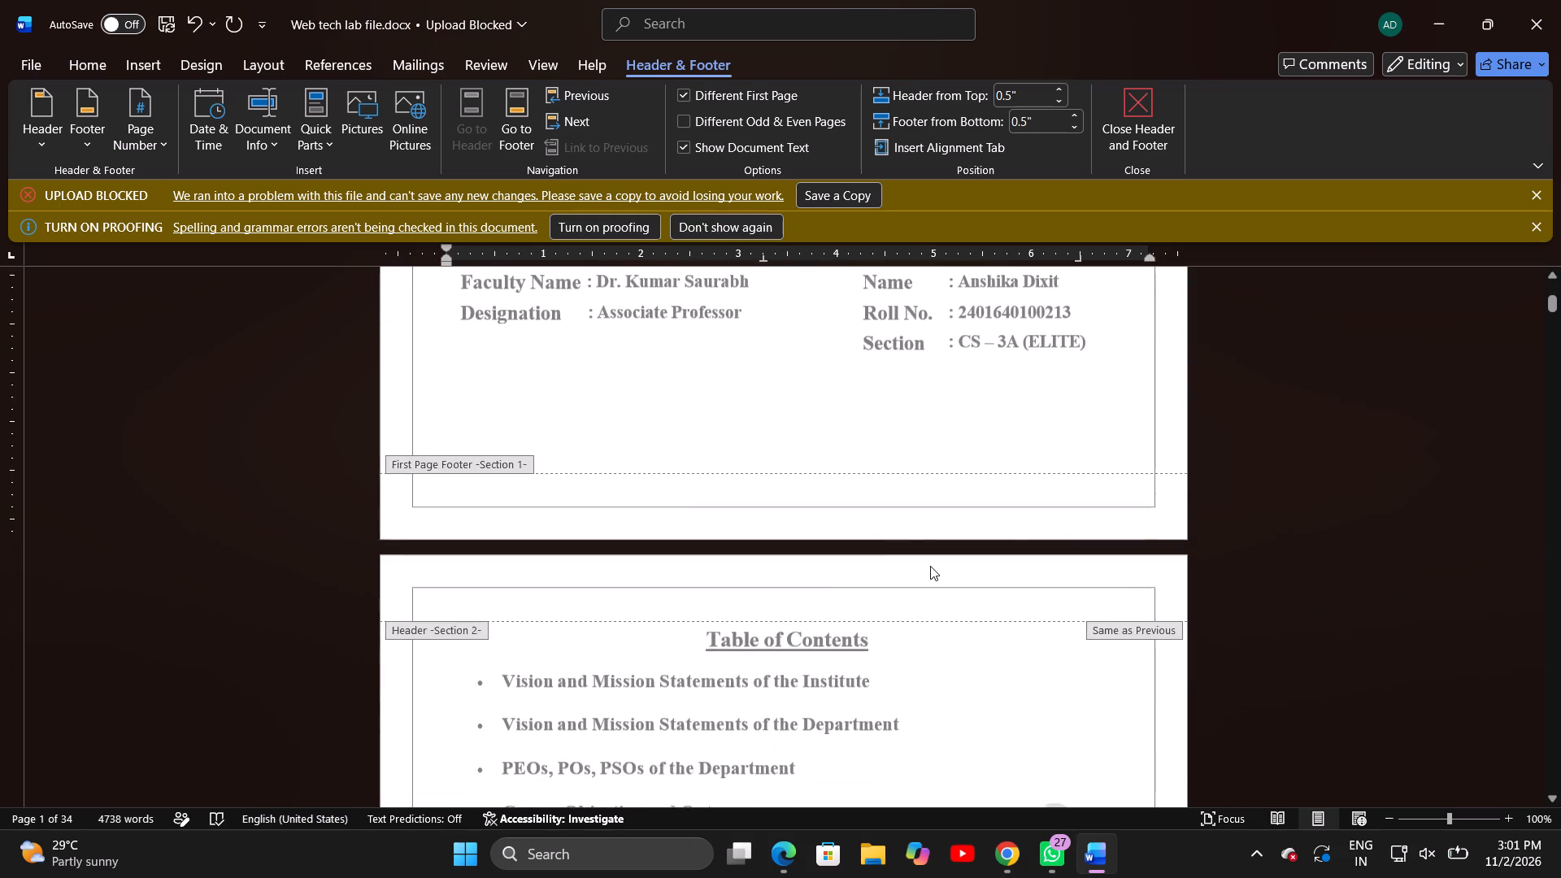
pyautogui.scroll(-1, 930, 566)
pyautogui.scroll(5, 930, 566)
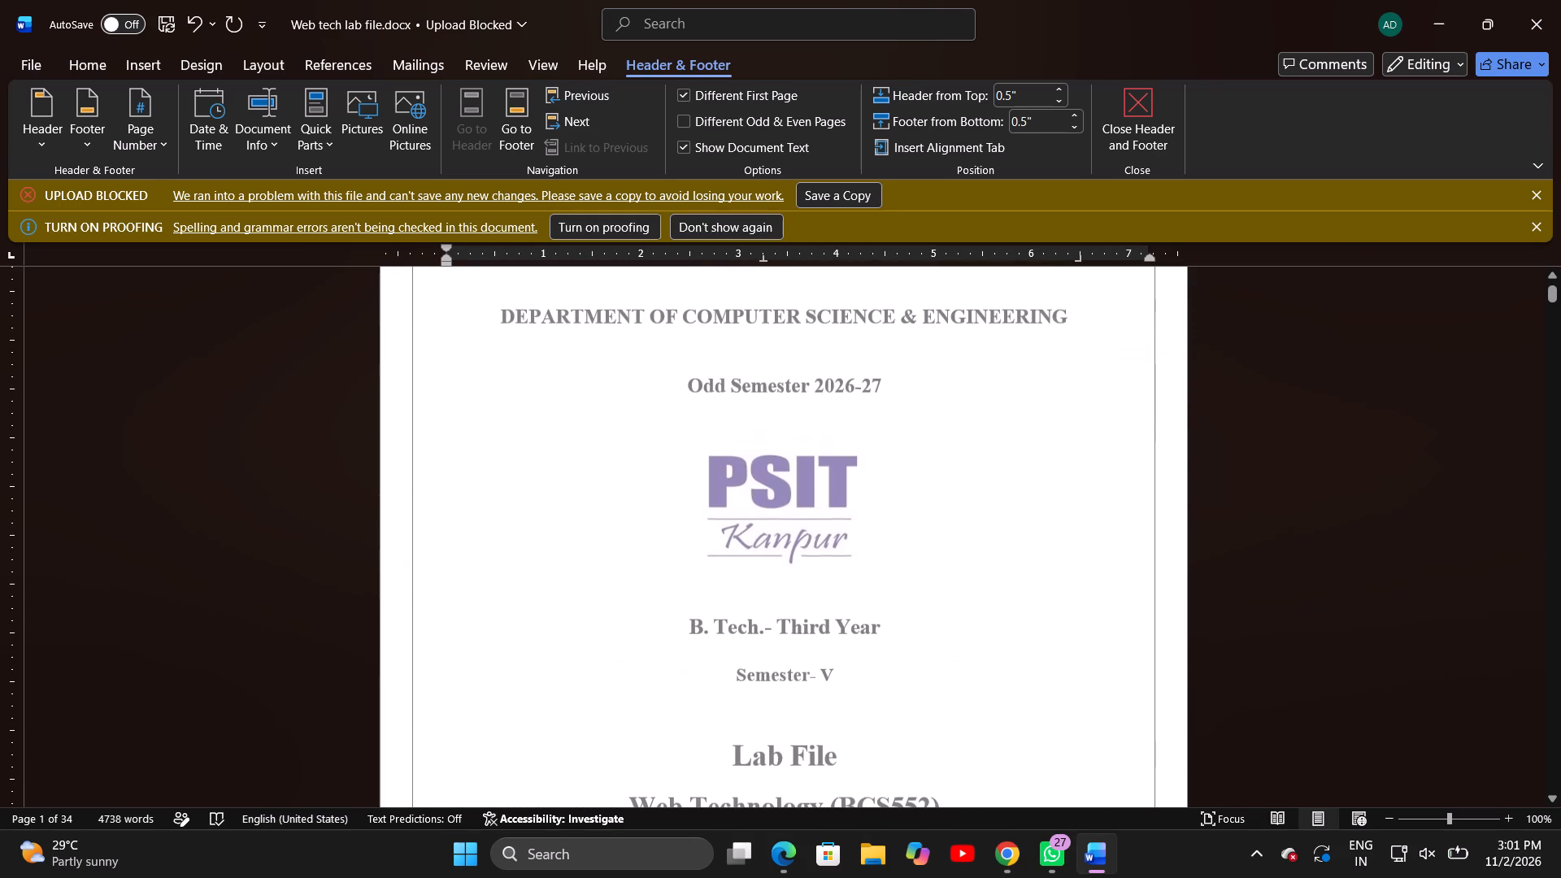
pyautogui.doubleClick(863, 524)
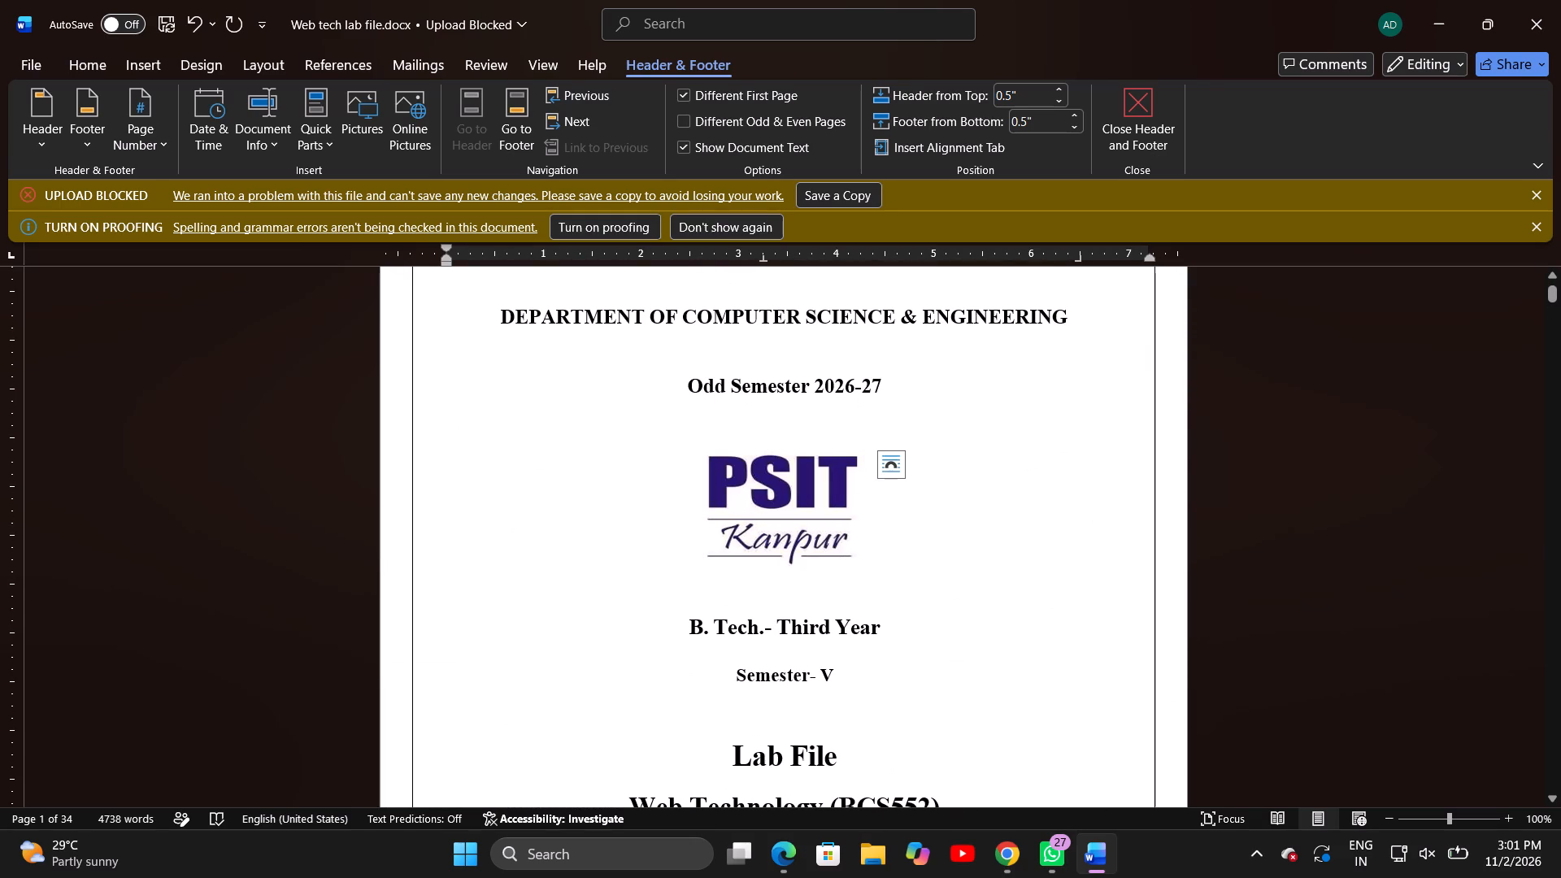
# Look over the cover page from its heading to the submission details to check for the watermark.
pyautogui.scroll(7, 863, 524)
pyautogui.scroll(-2, 863, 524)
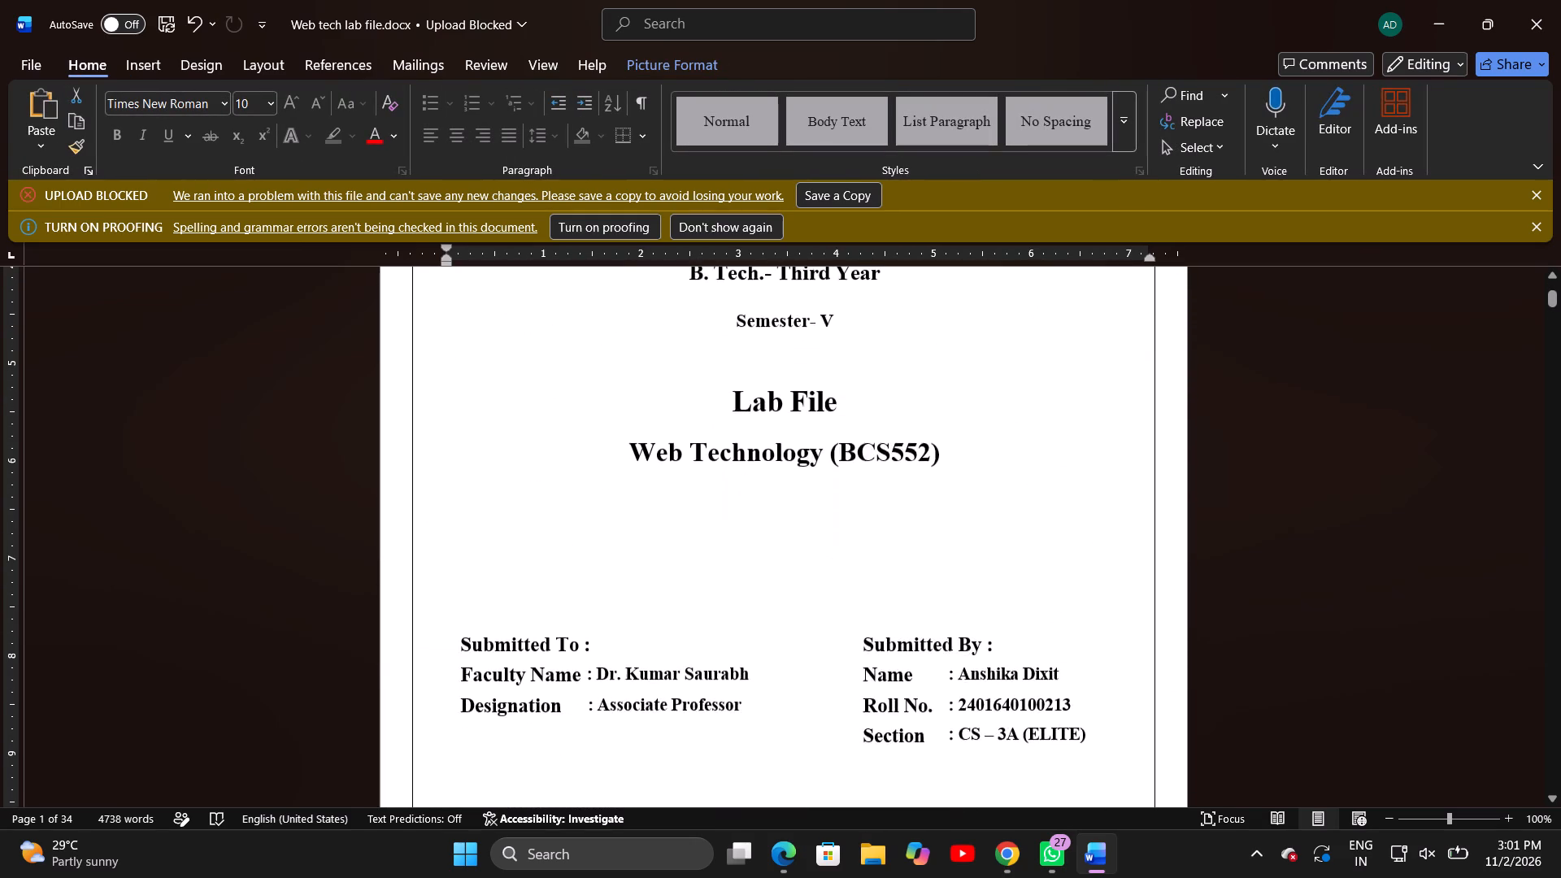
pyautogui.scroll(2, 863, 524)
pyautogui.scroll(-5, 863, 524)
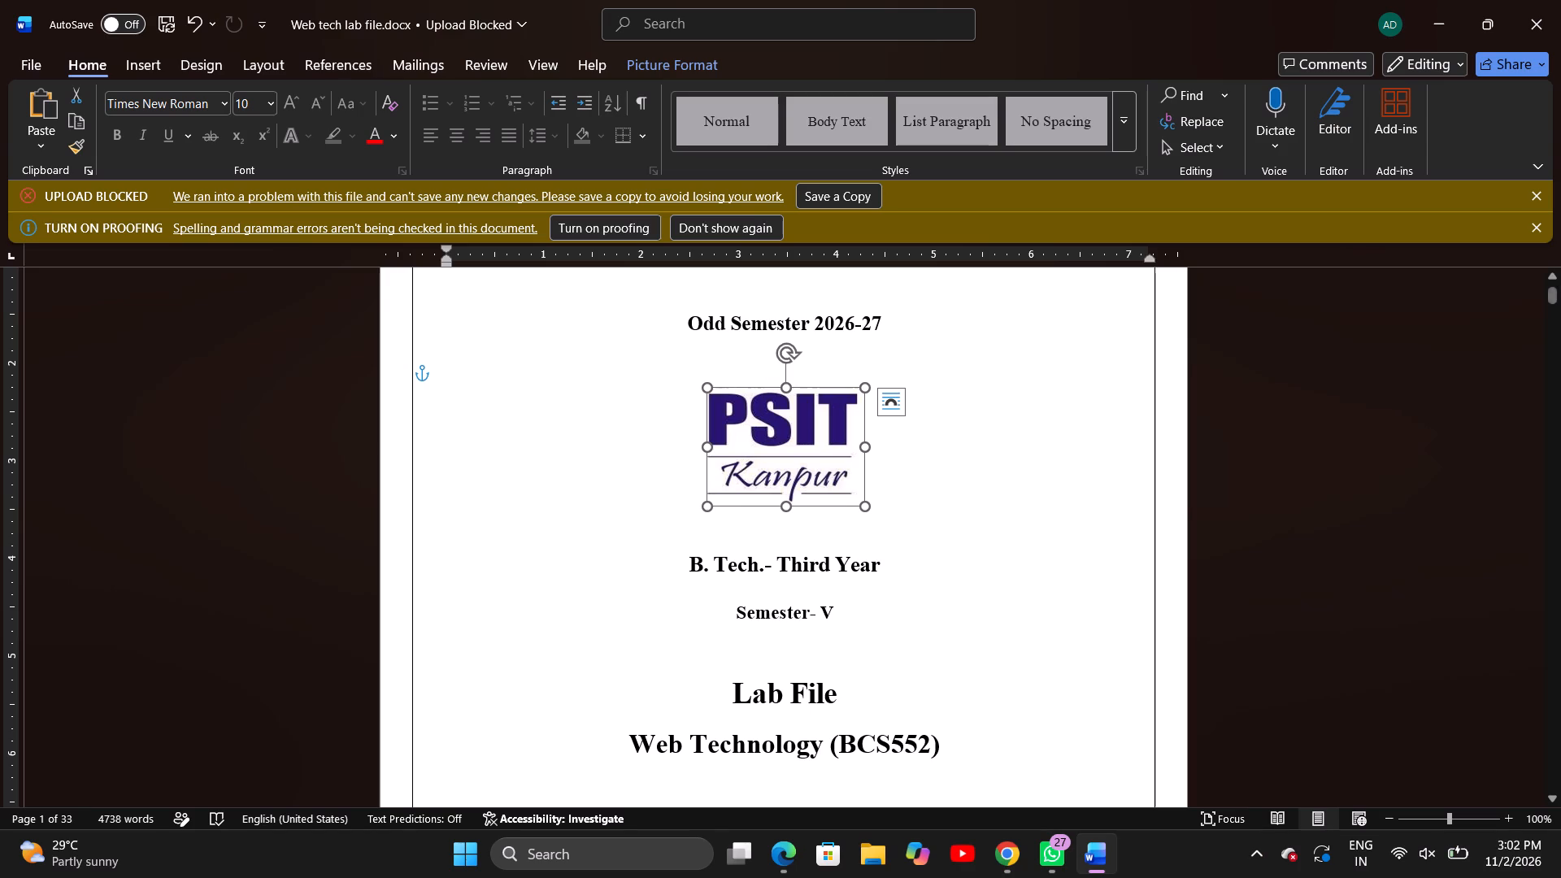
pyautogui.click(1072, 483)
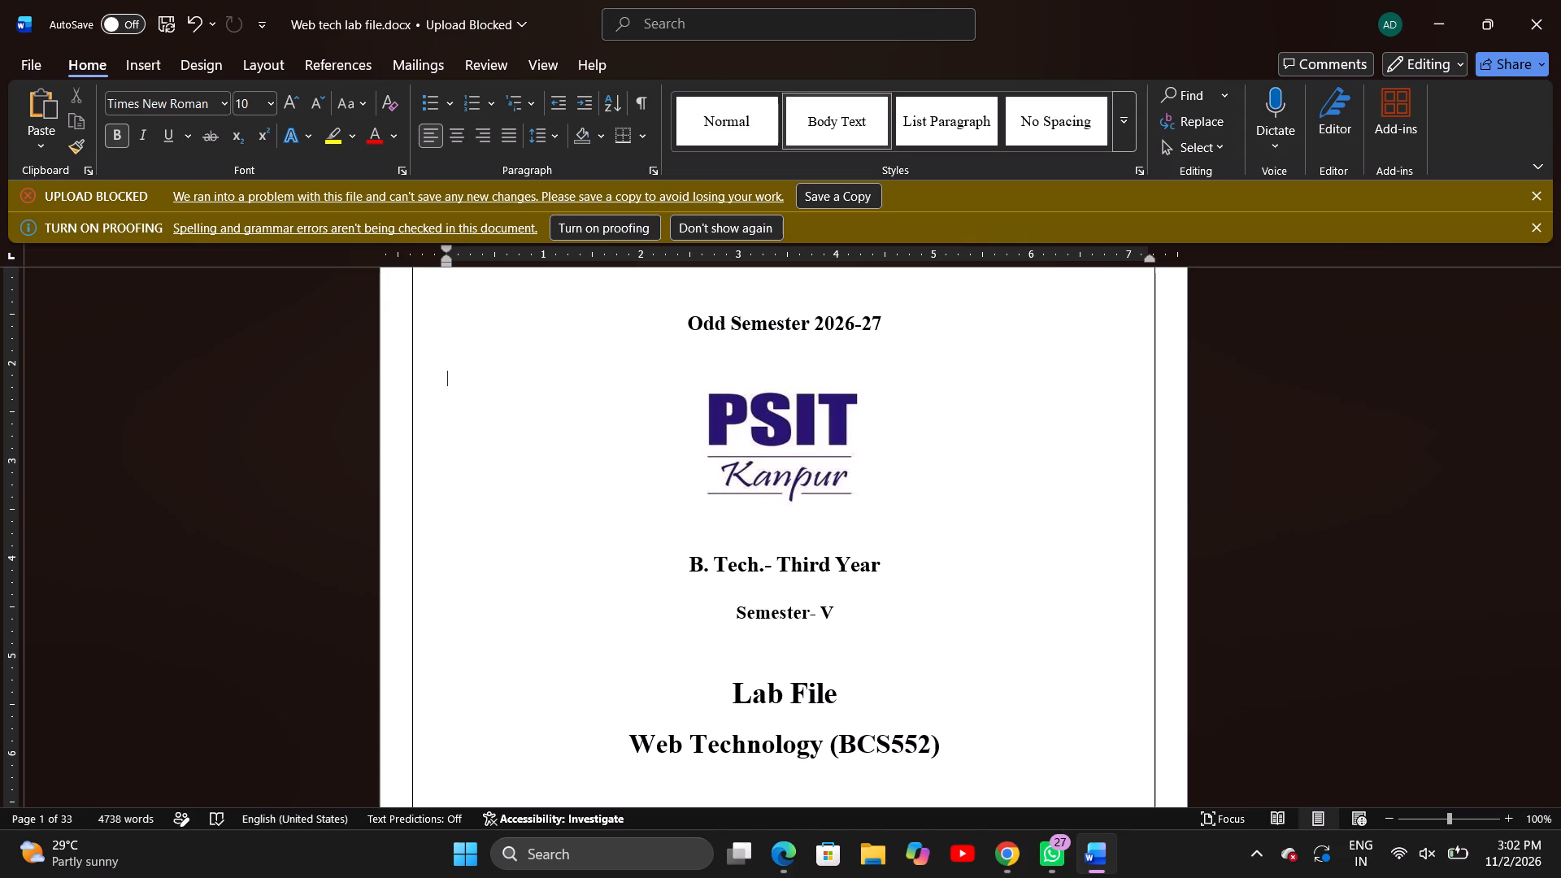
pyautogui.scroll(8, 1072, 483)
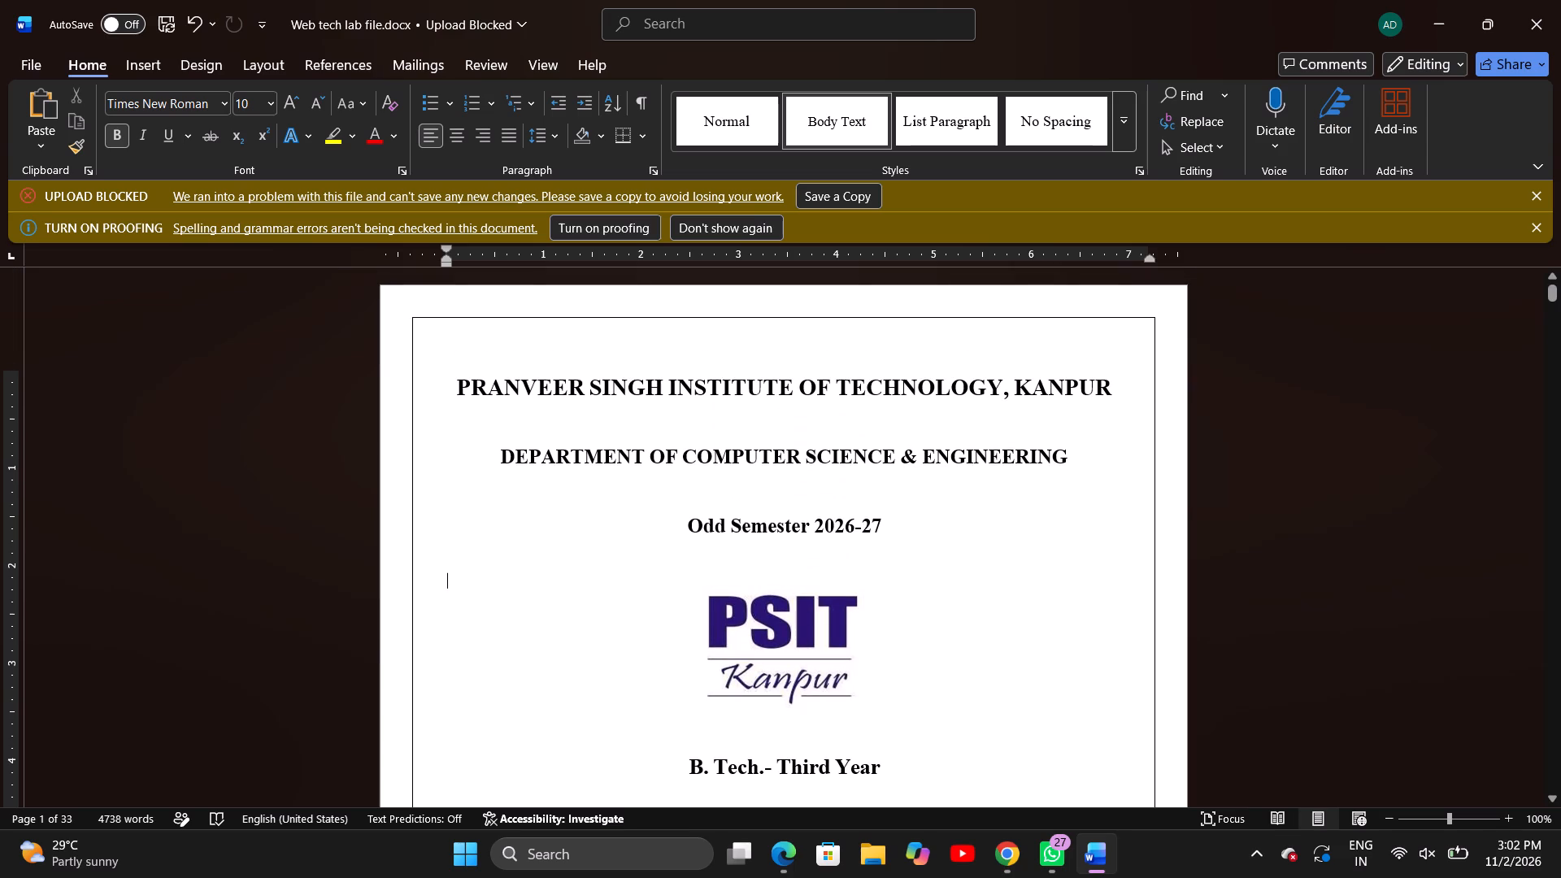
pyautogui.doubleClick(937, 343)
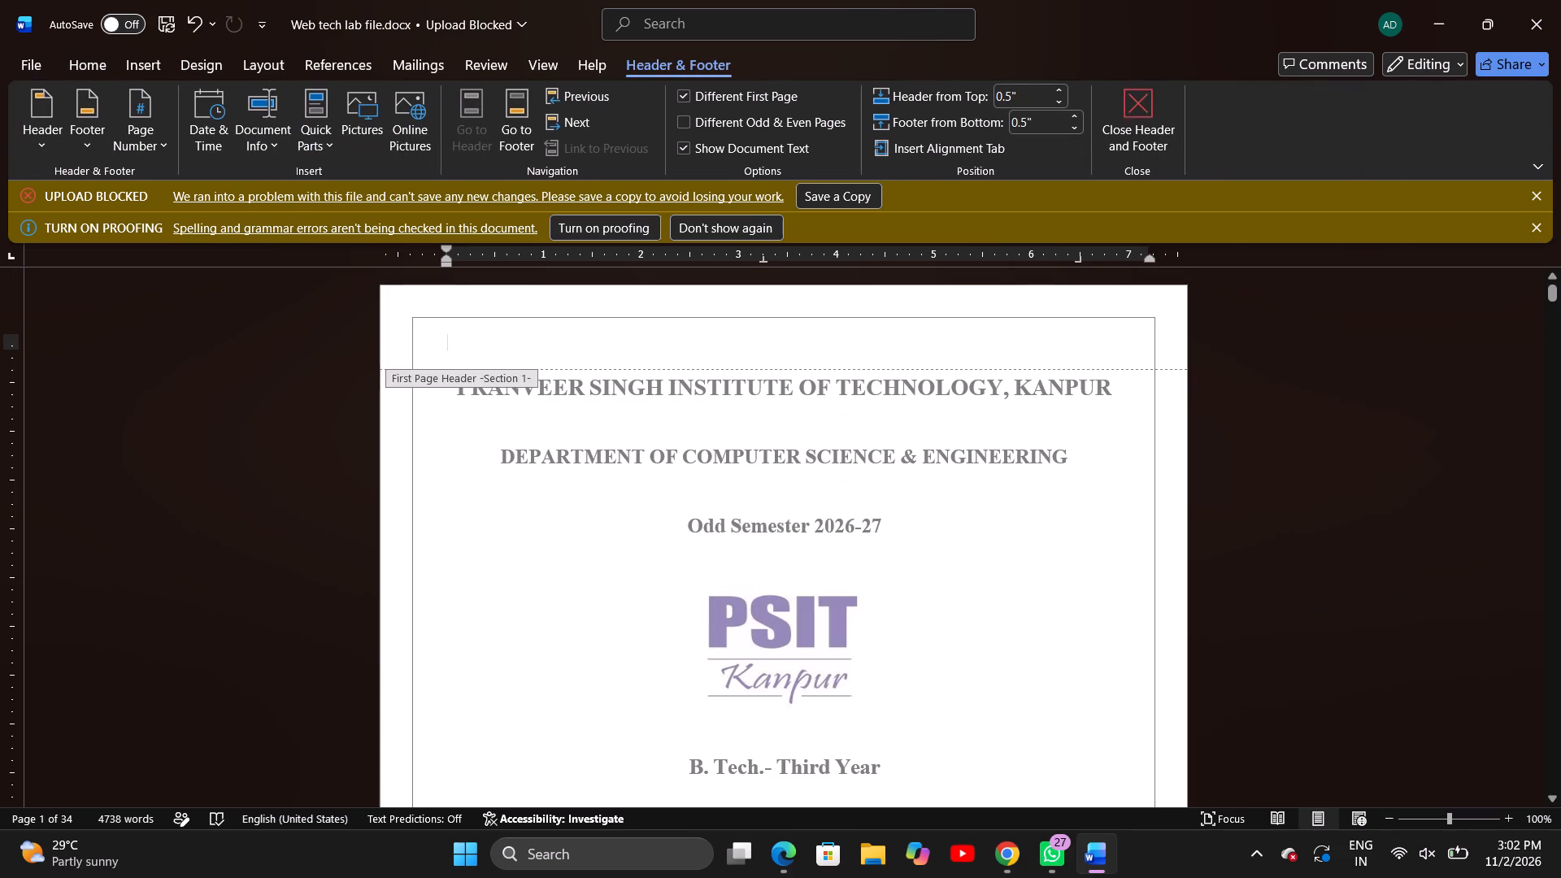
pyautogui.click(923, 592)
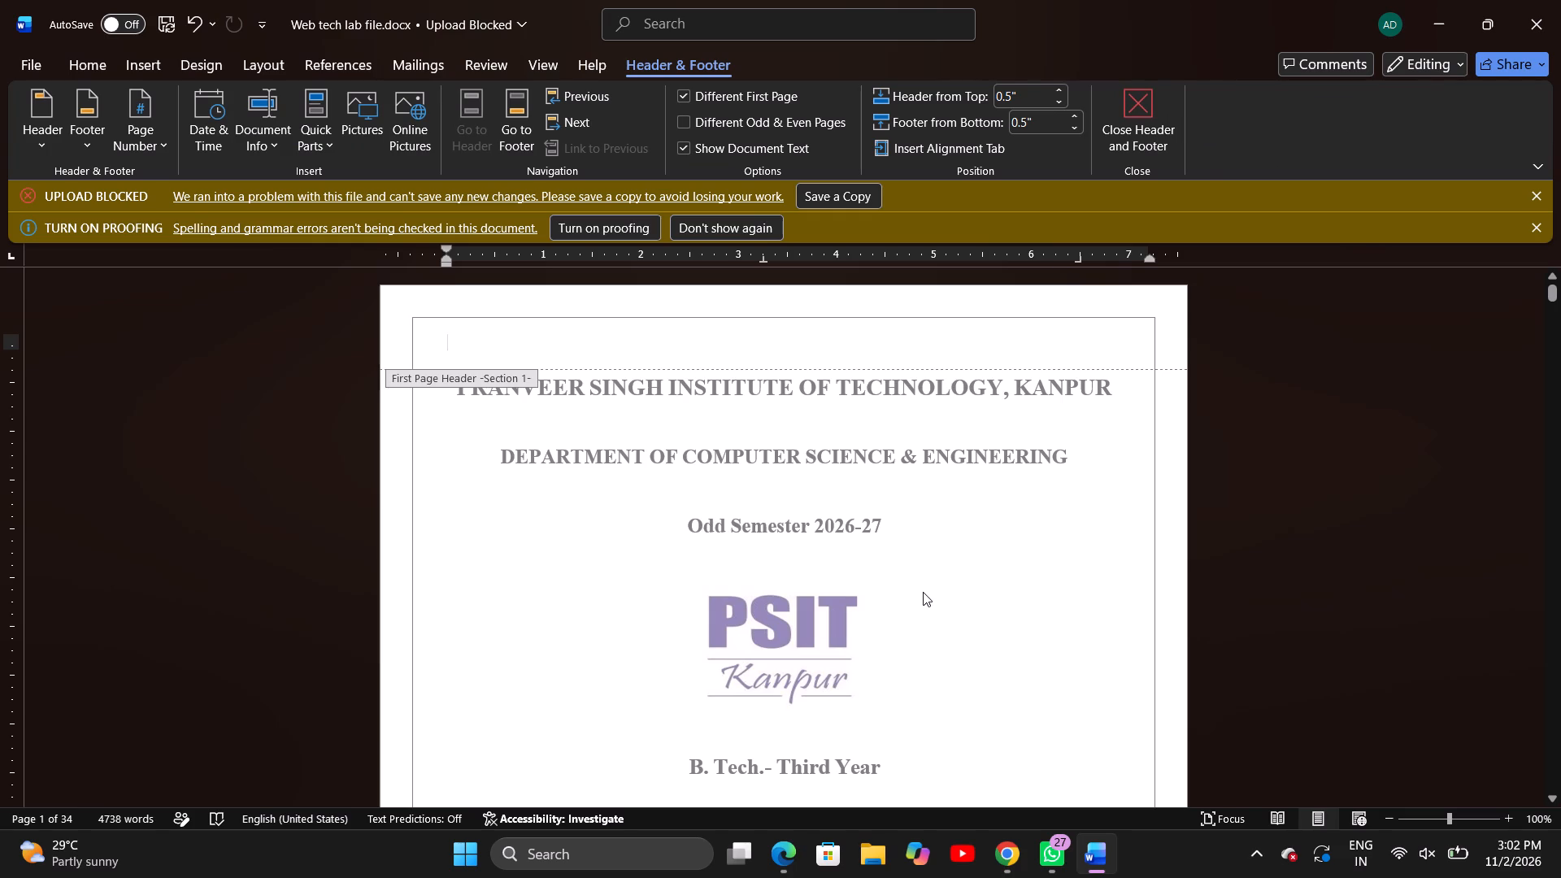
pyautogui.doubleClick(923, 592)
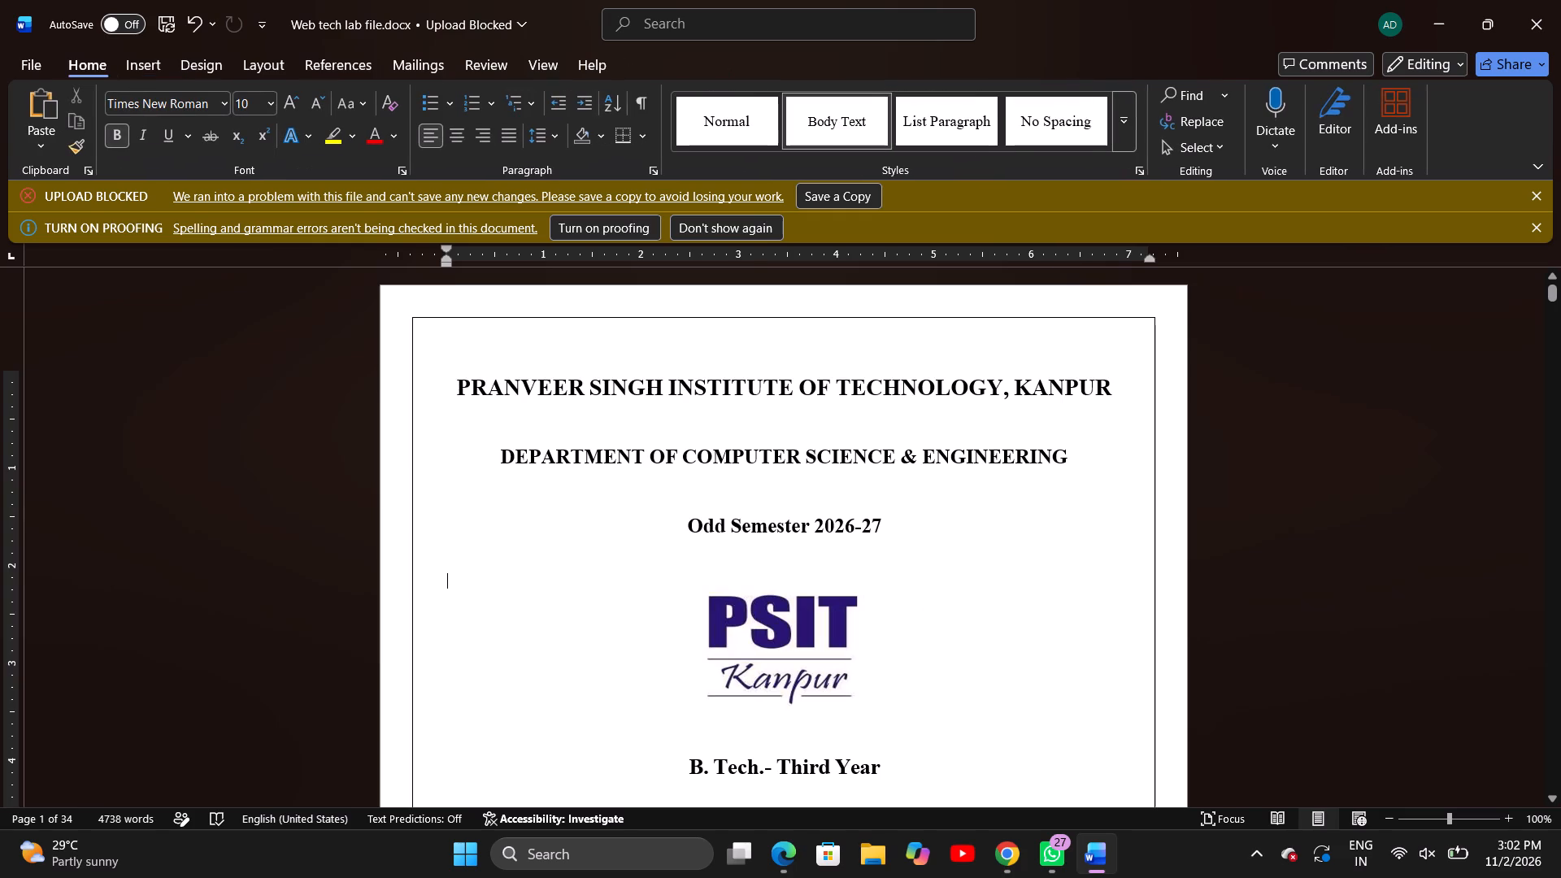
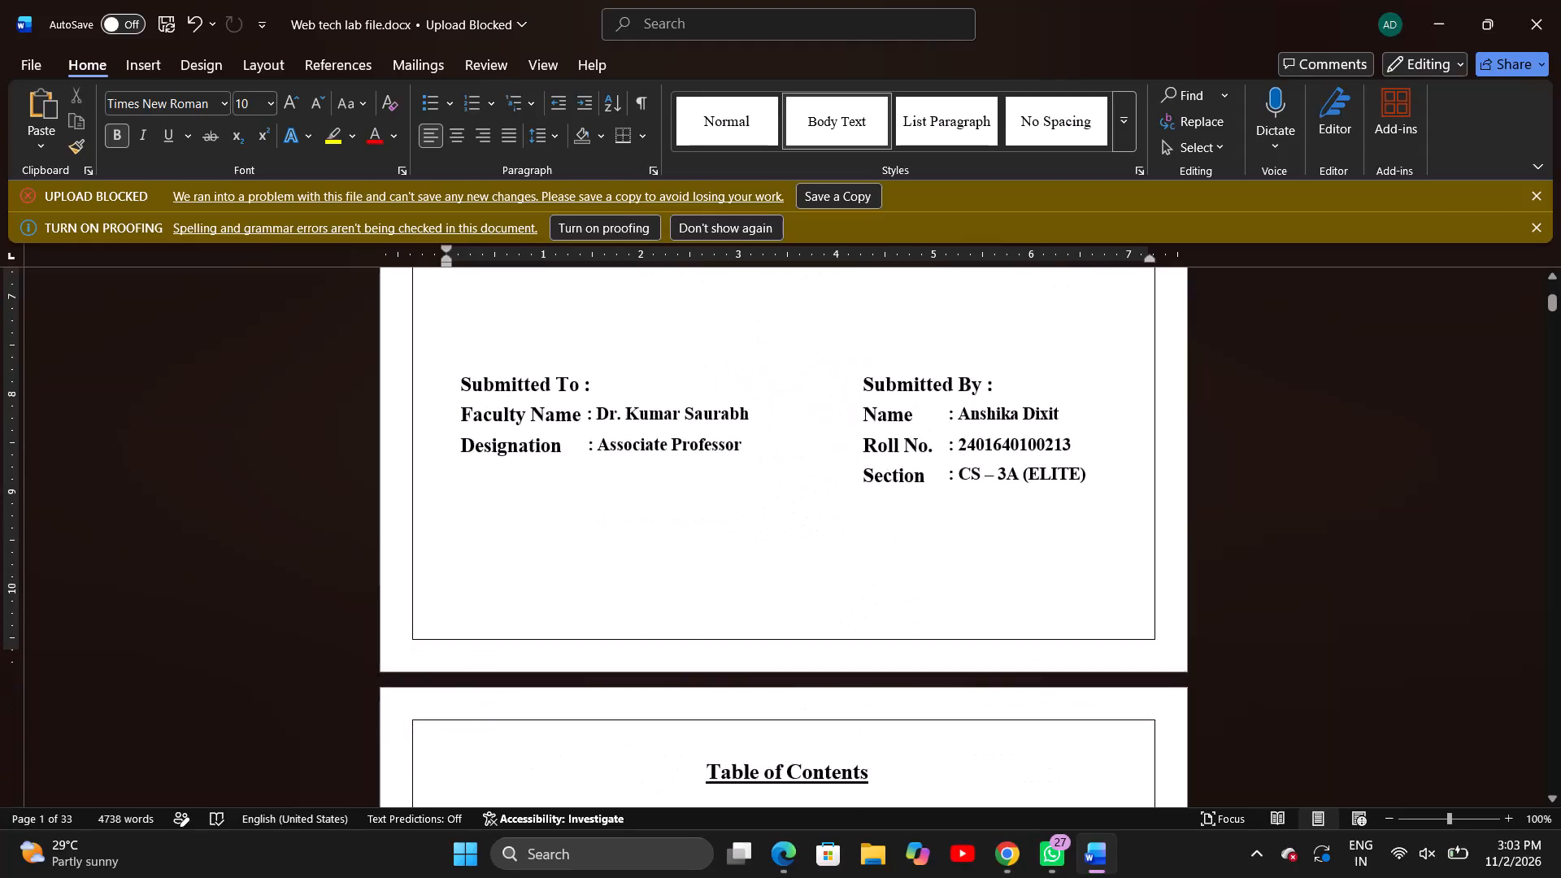
# Review the cover page and the start of the Table of Contents page to check their content and layout.
pyautogui.scroll(-1, 923, 592)
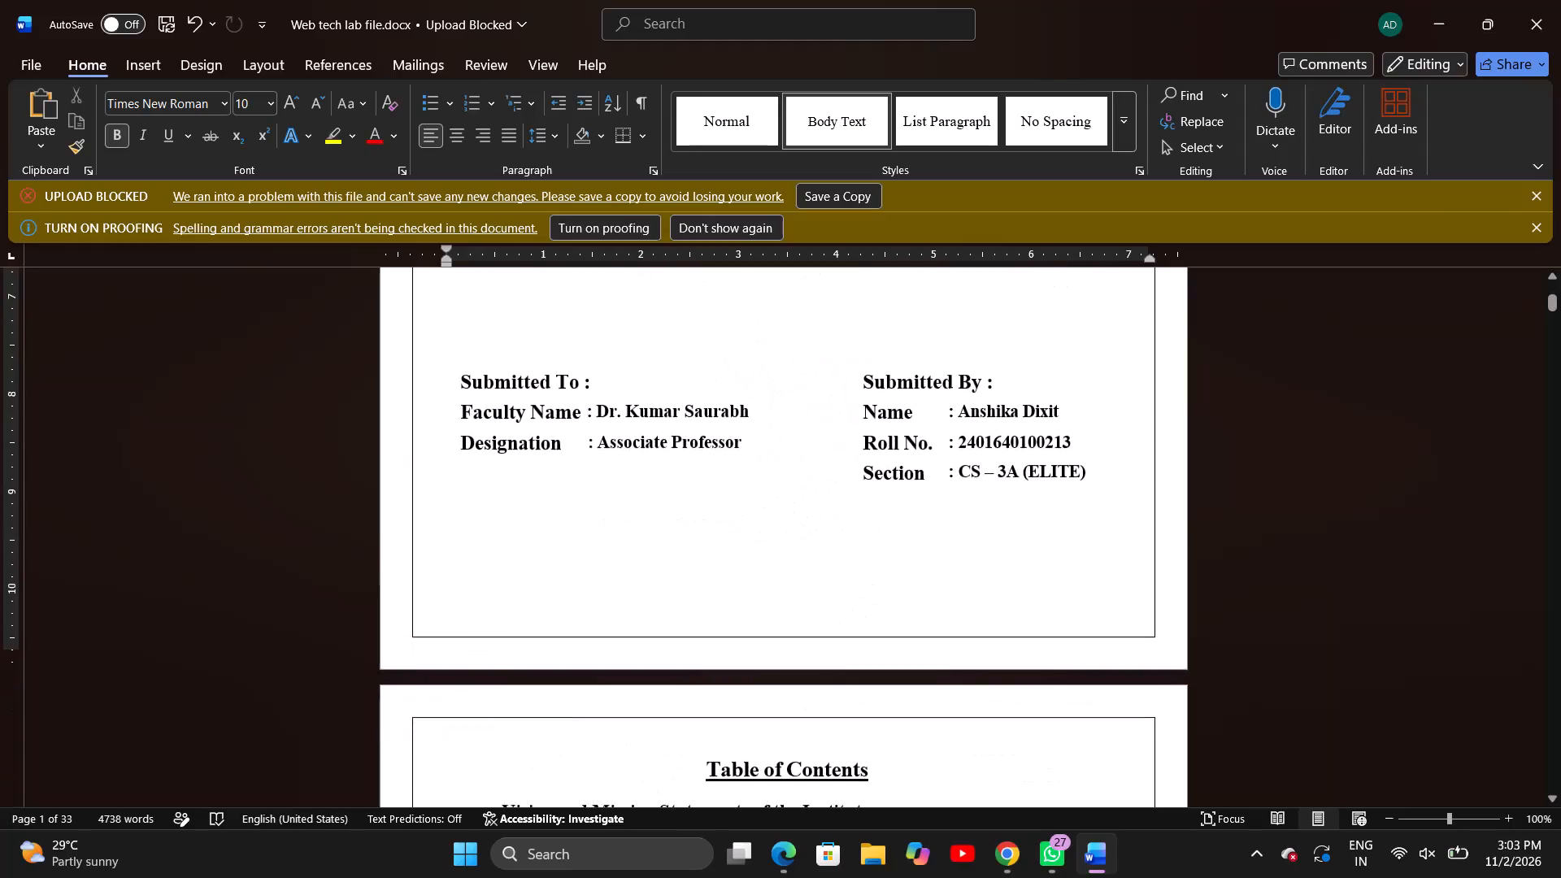
pyautogui.scroll(-1, 923, 592)
pyautogui.scroll(4, 923, 592)
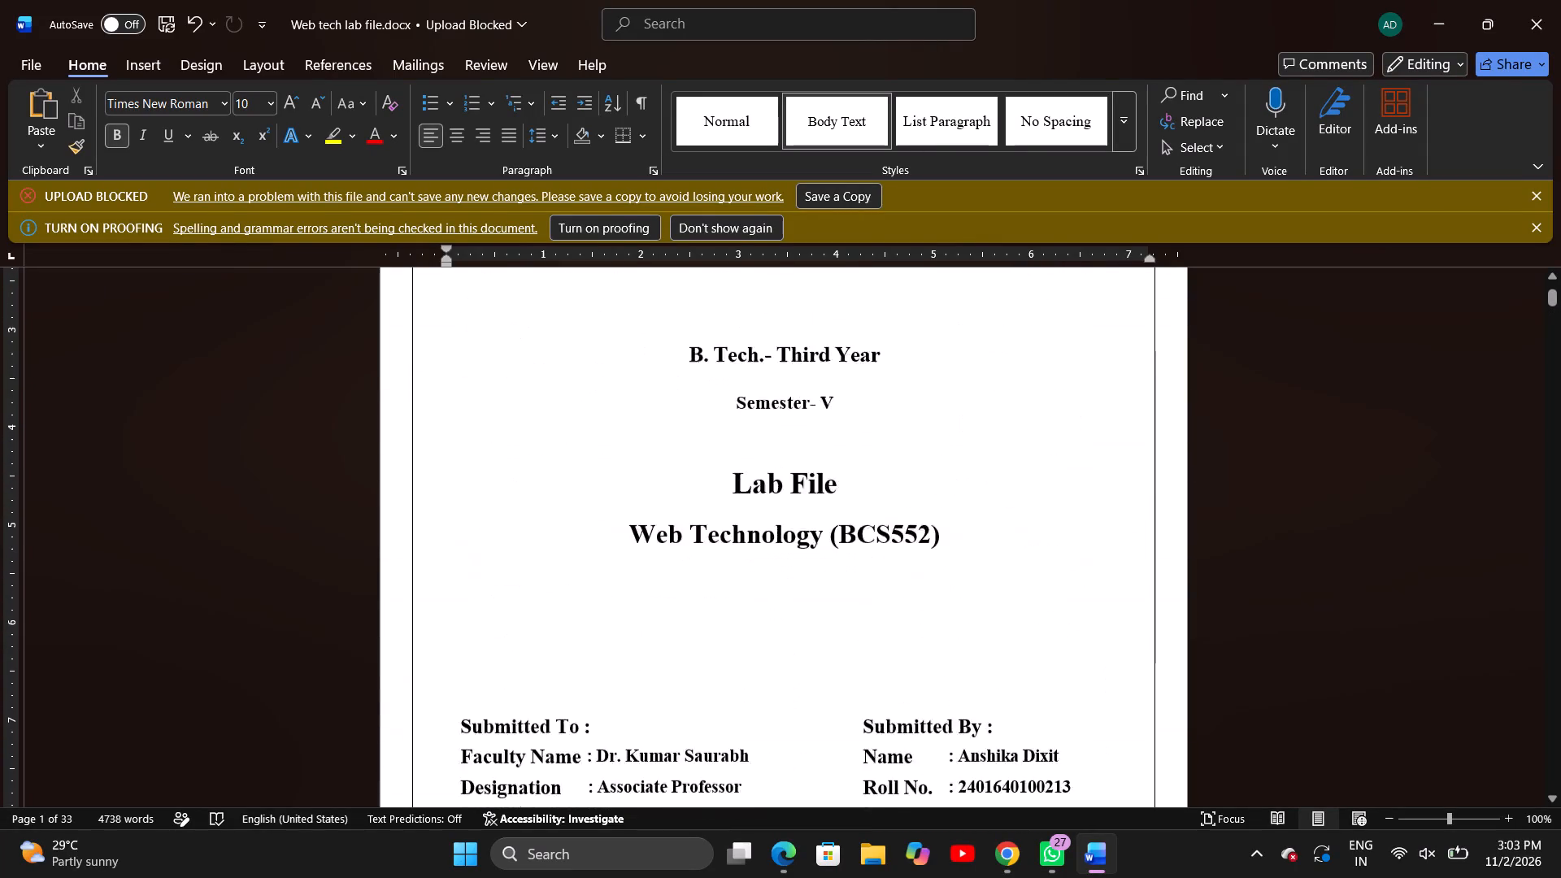
pyautogui.click(847, 475)
pyautogui.scroll(-3, 847, 475)
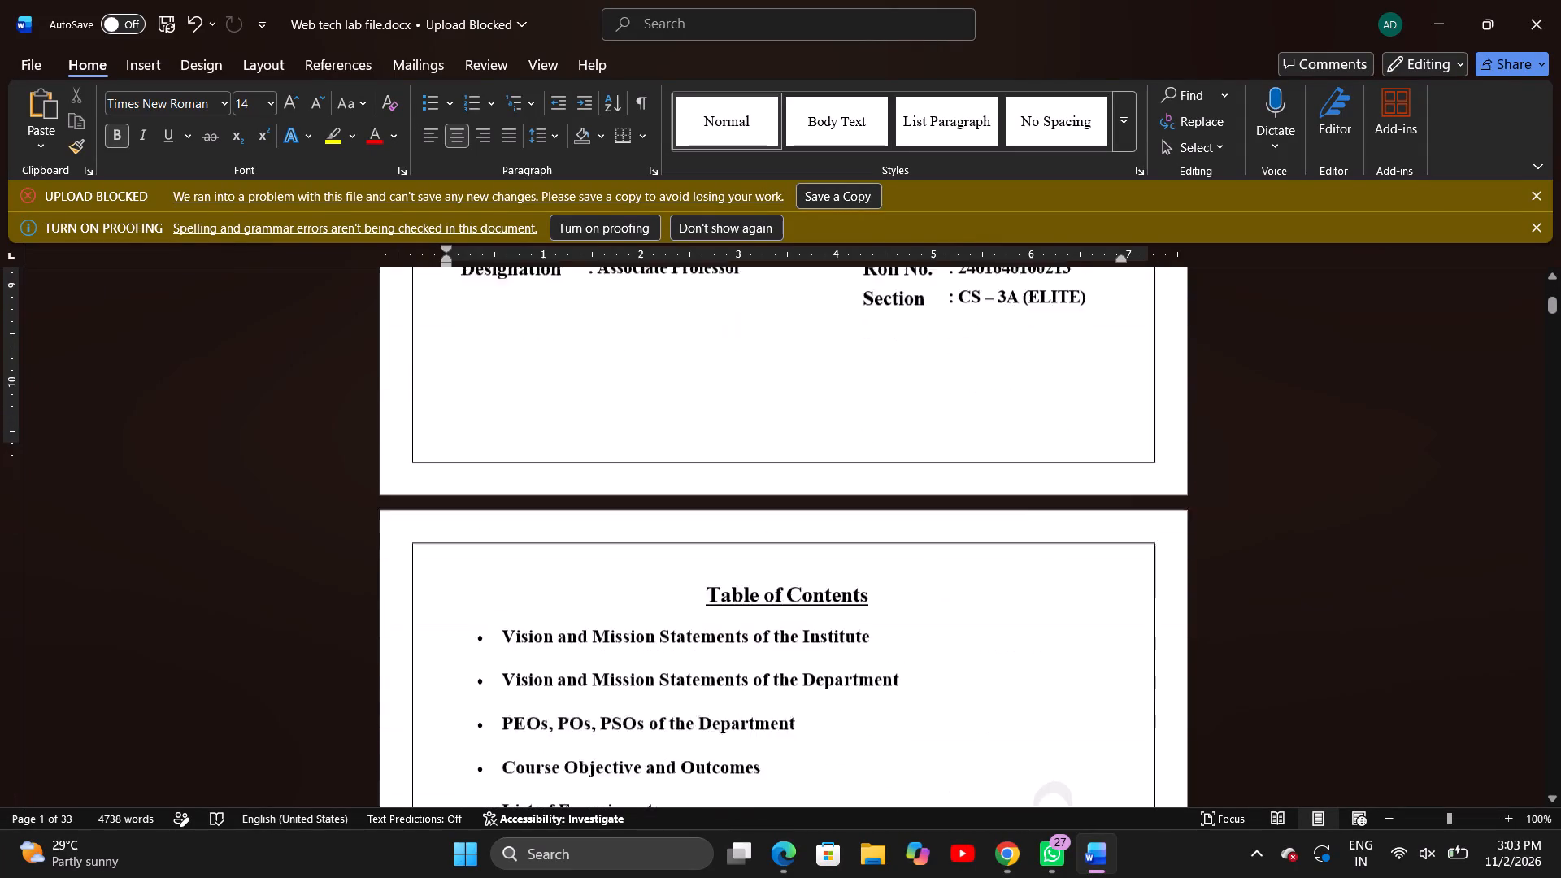
pyautogui.scroll(4, 847, 475)
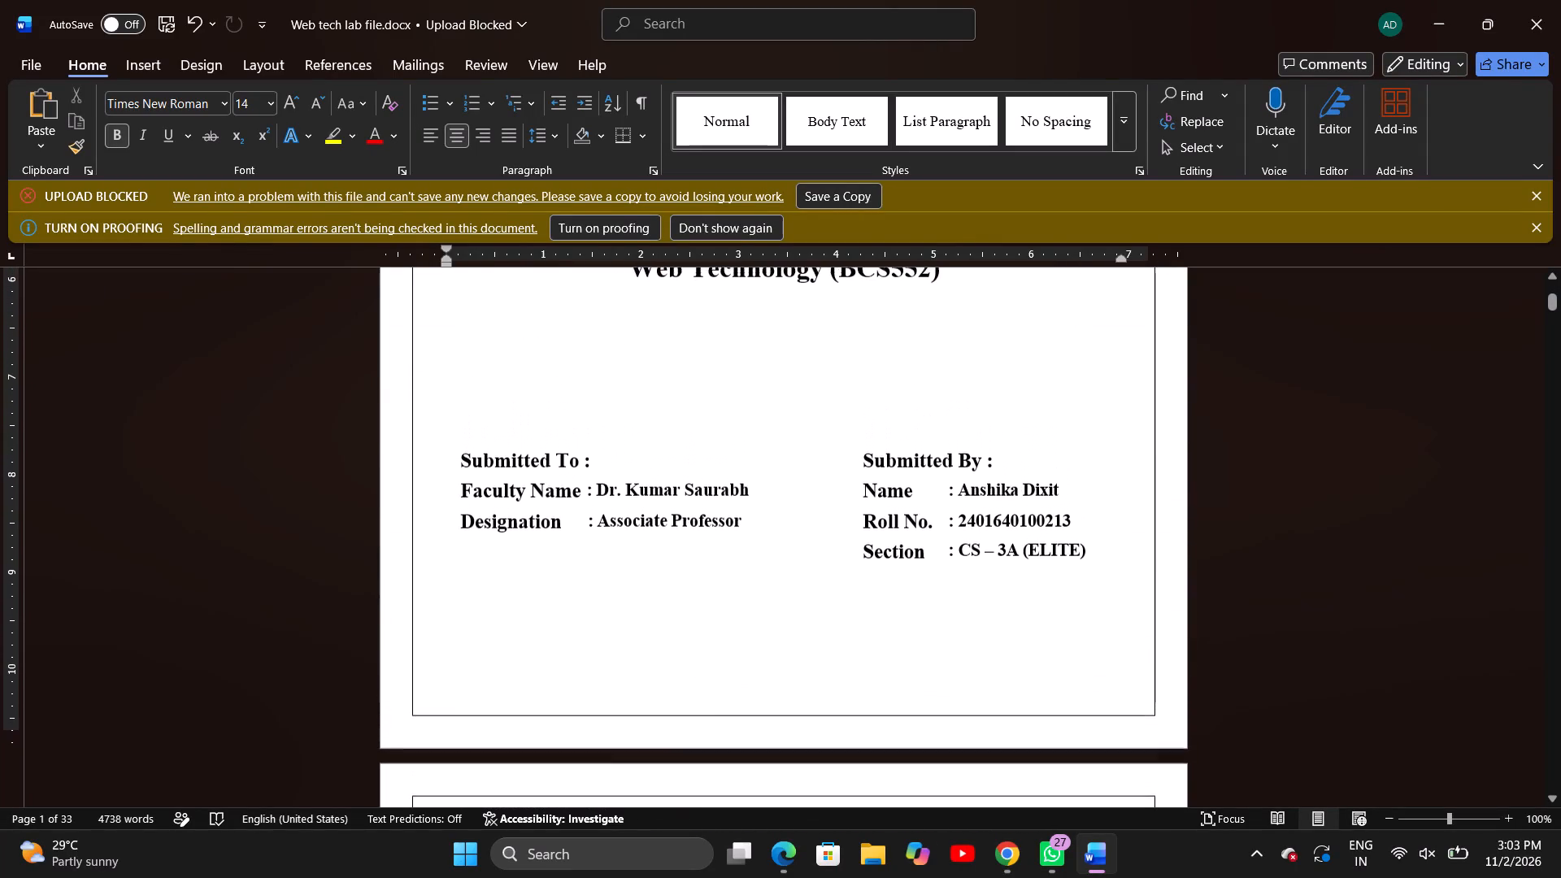
pyautogui.scroll(1, 847, 475)
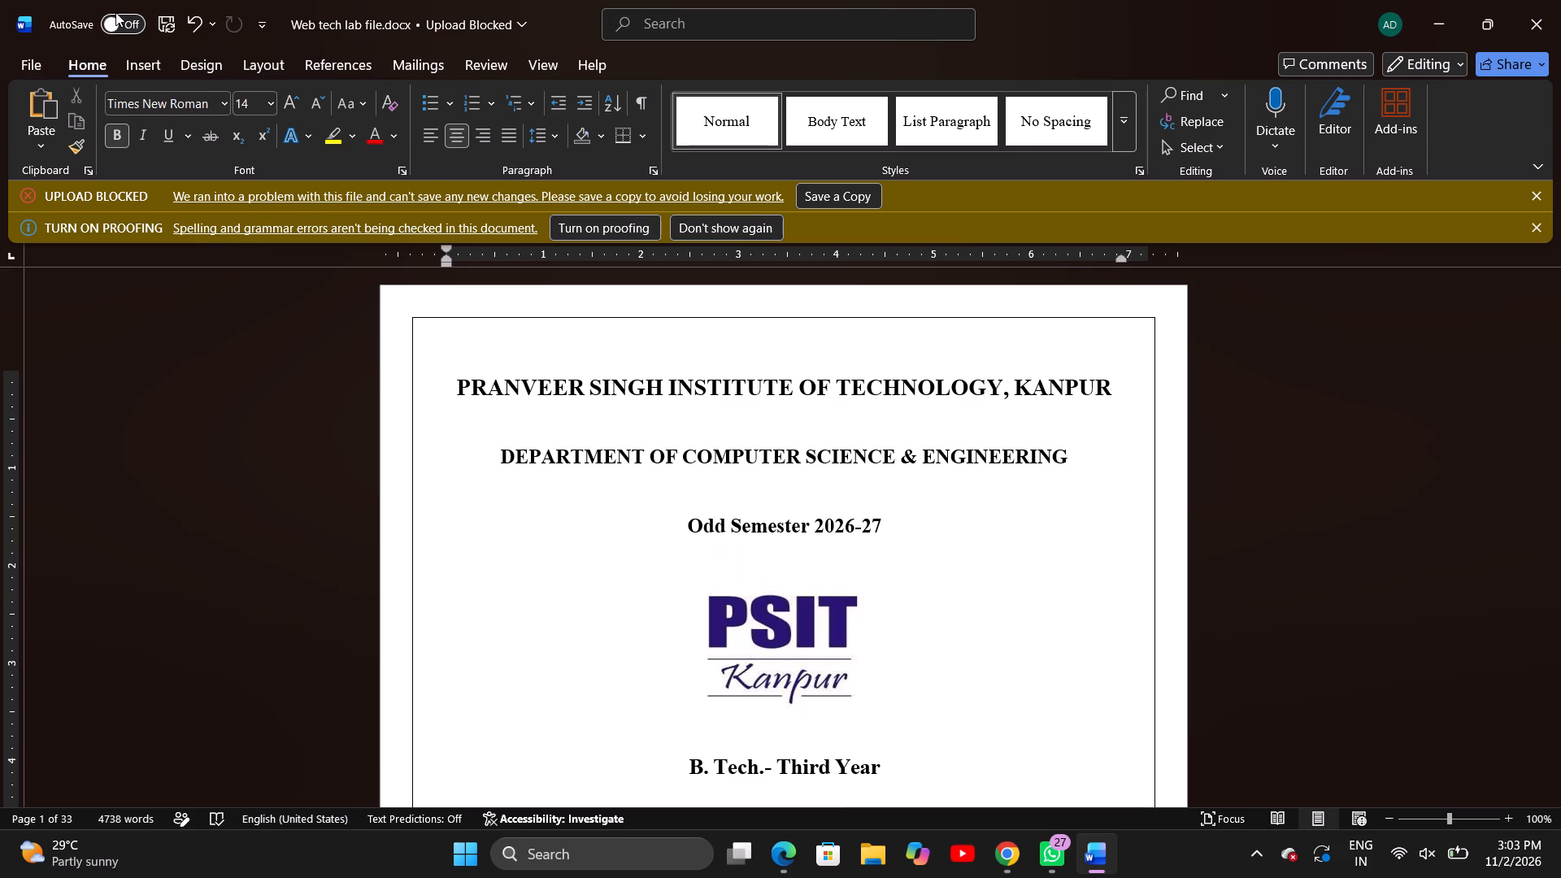
# Save the edited lab file.
pyautogui.click(576, 553)
pyautogui.hotkey('ctrl', 's')
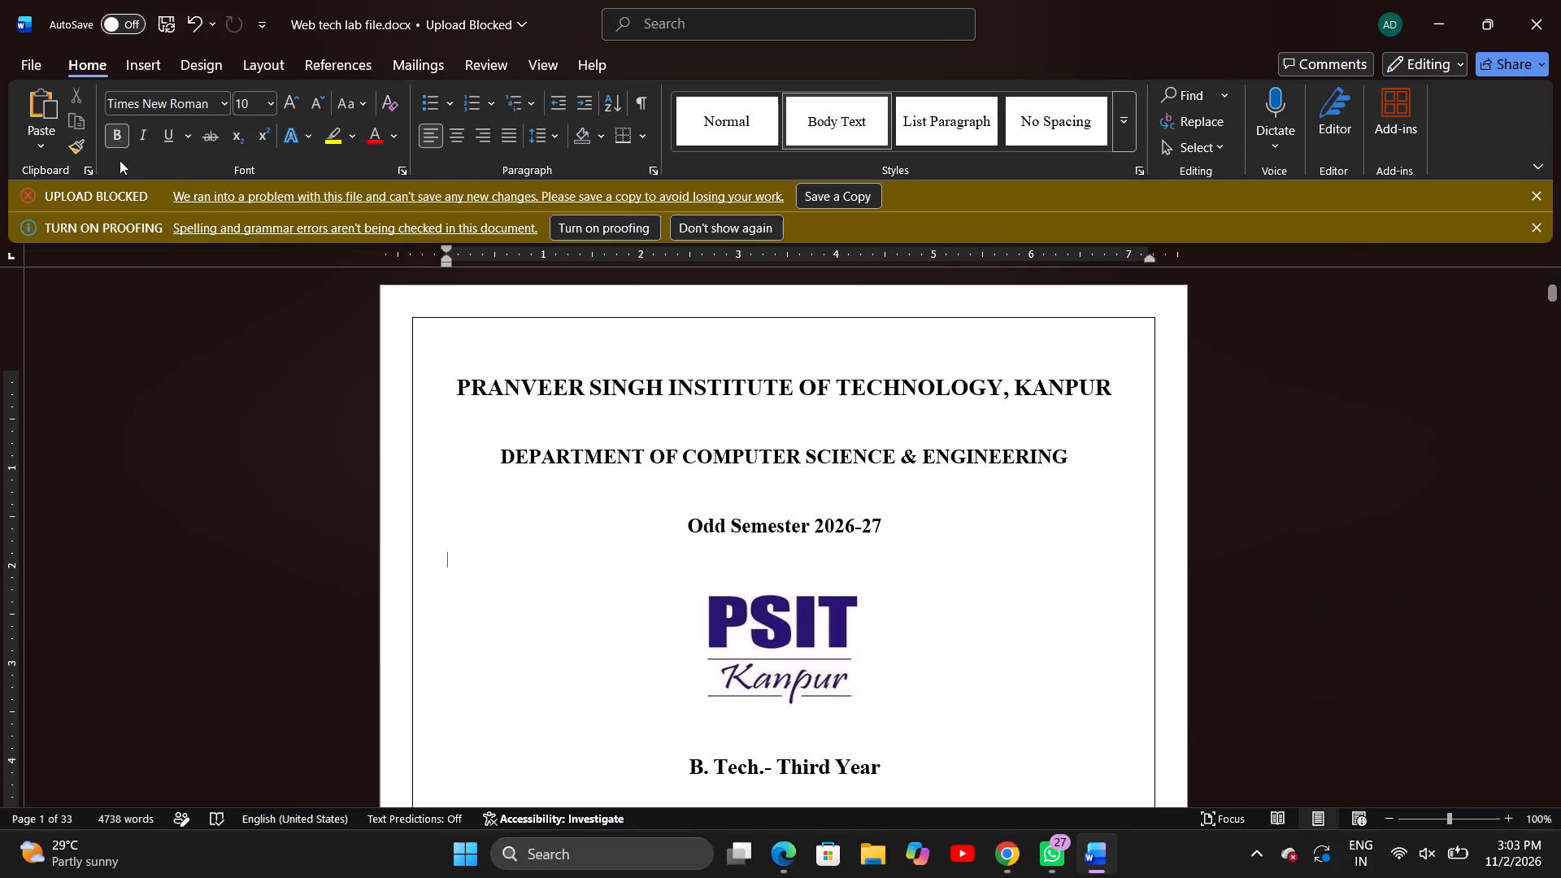
# Start saving a copy of Web tech lab file to the OneDrive Desktop folder and open the file format choices.
pyautogui.click(31, 58)
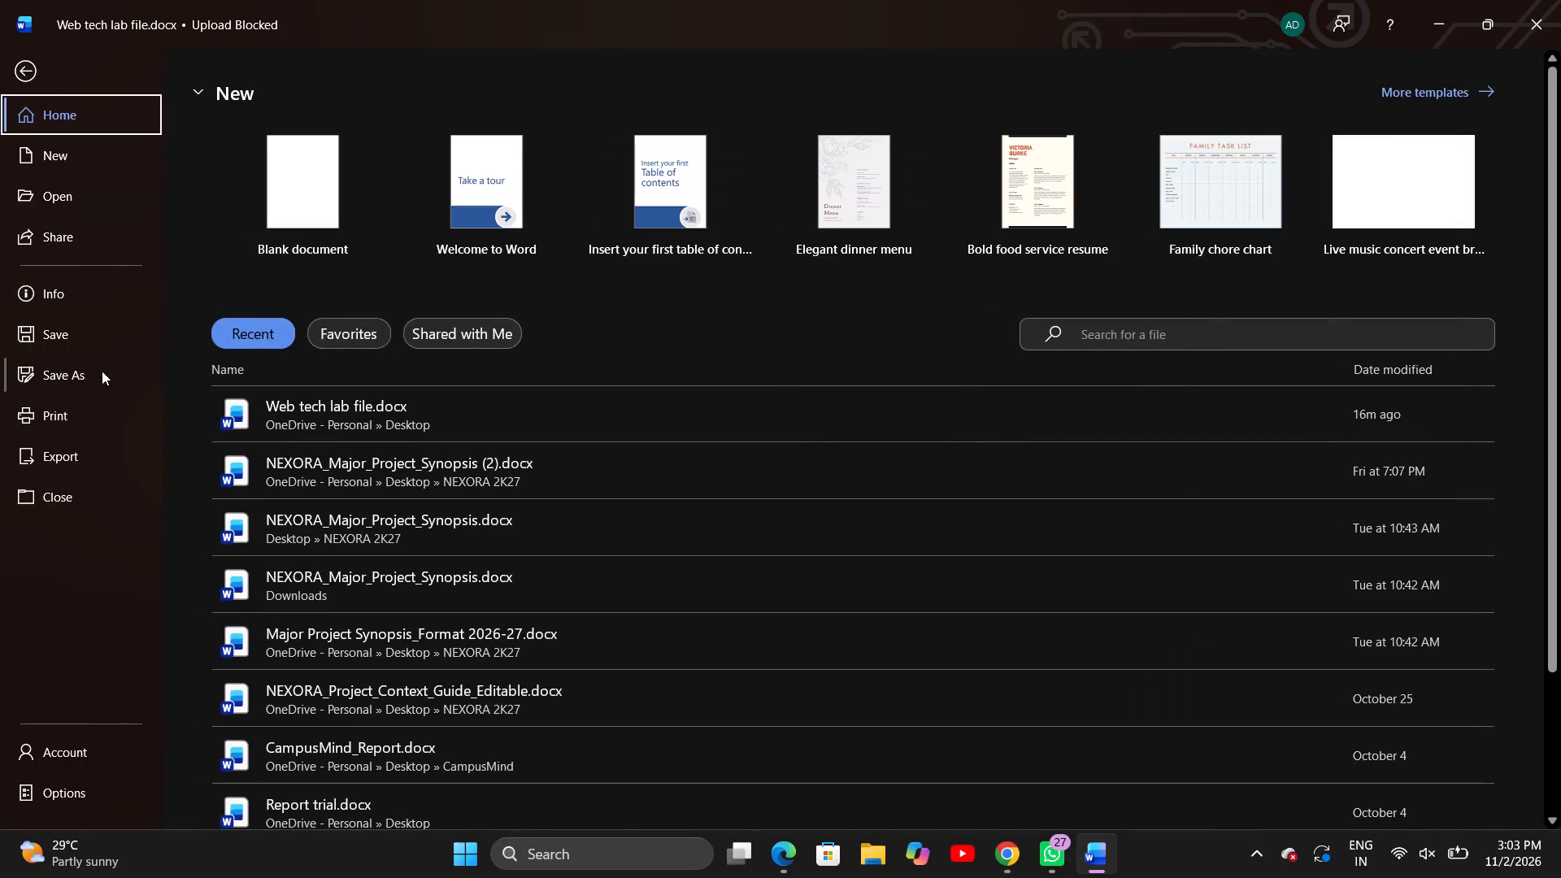
pyautogui.click(70, 379)
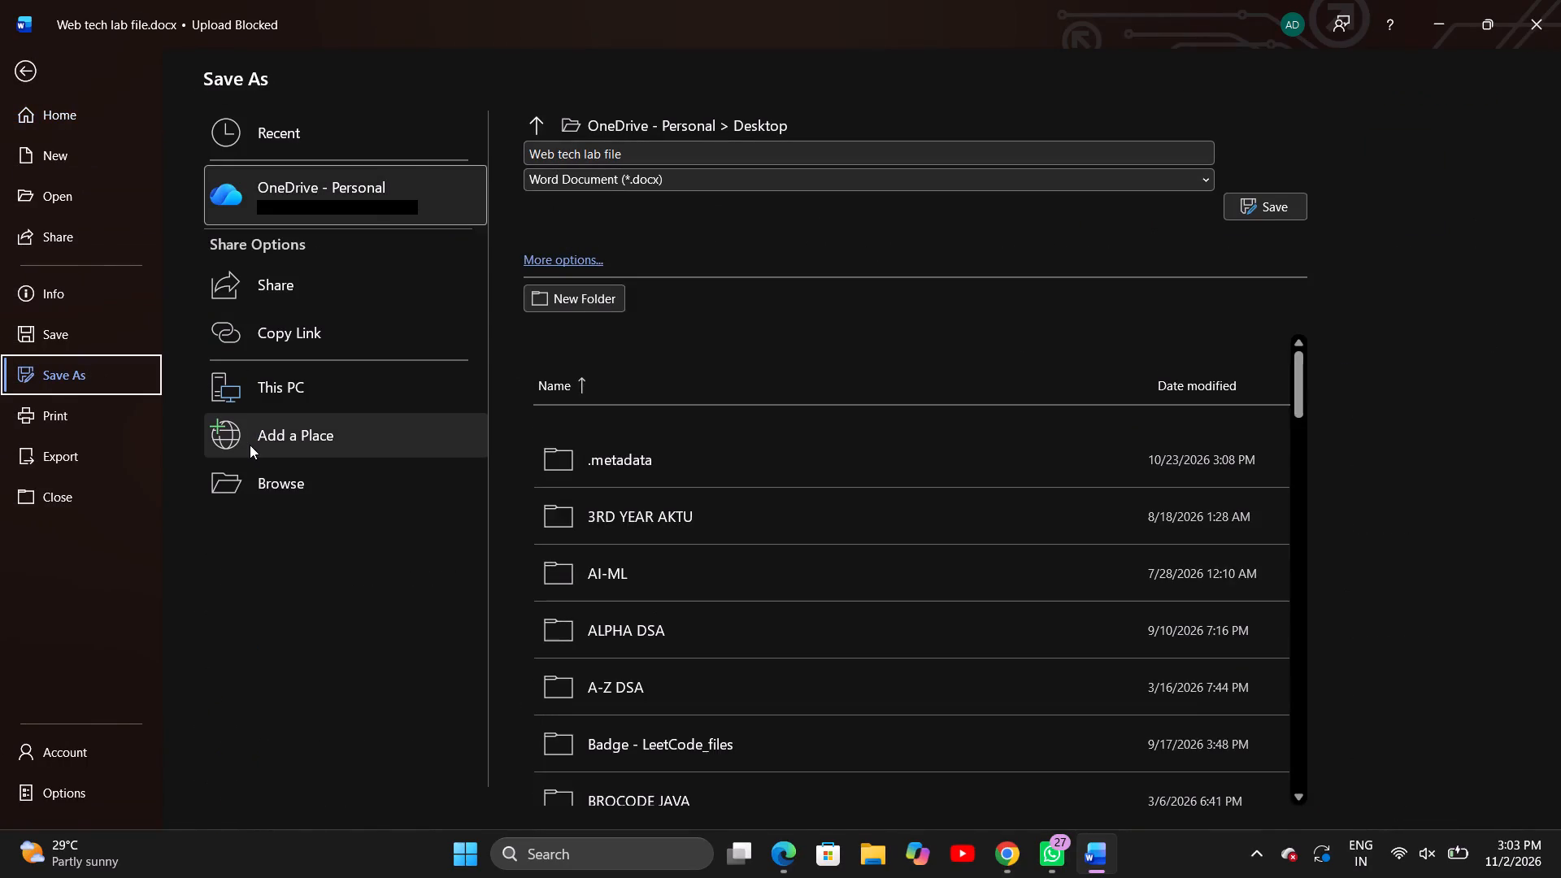
pyautogui.click(671, 180)
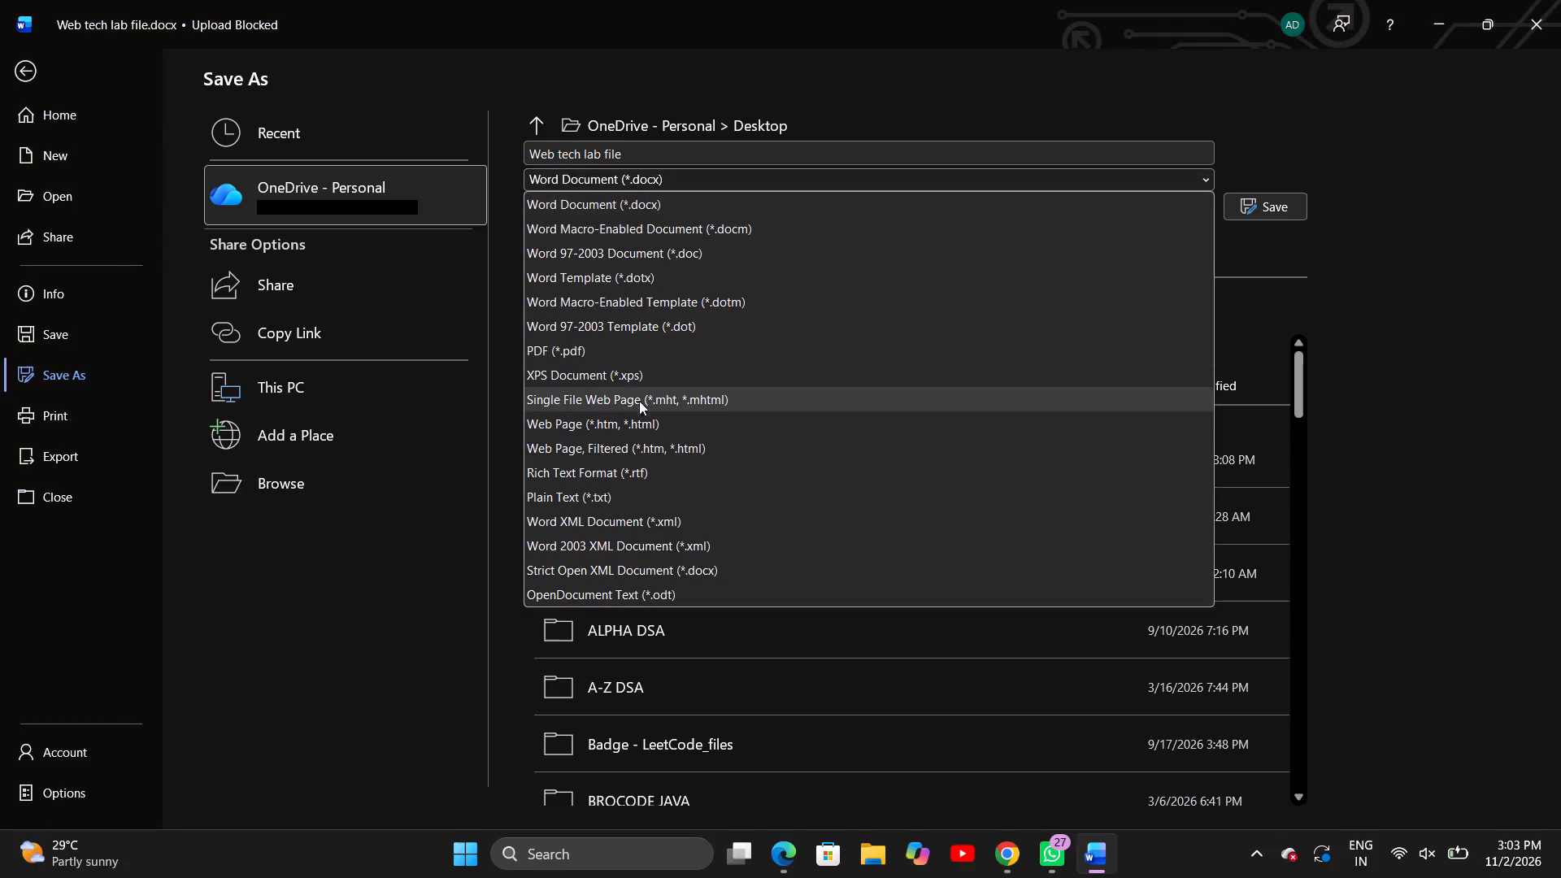
# Save the lab file as a PDF named Web_Tech_Final in the OneDrive Desktop folder.
pyautogui.click(612, 356)
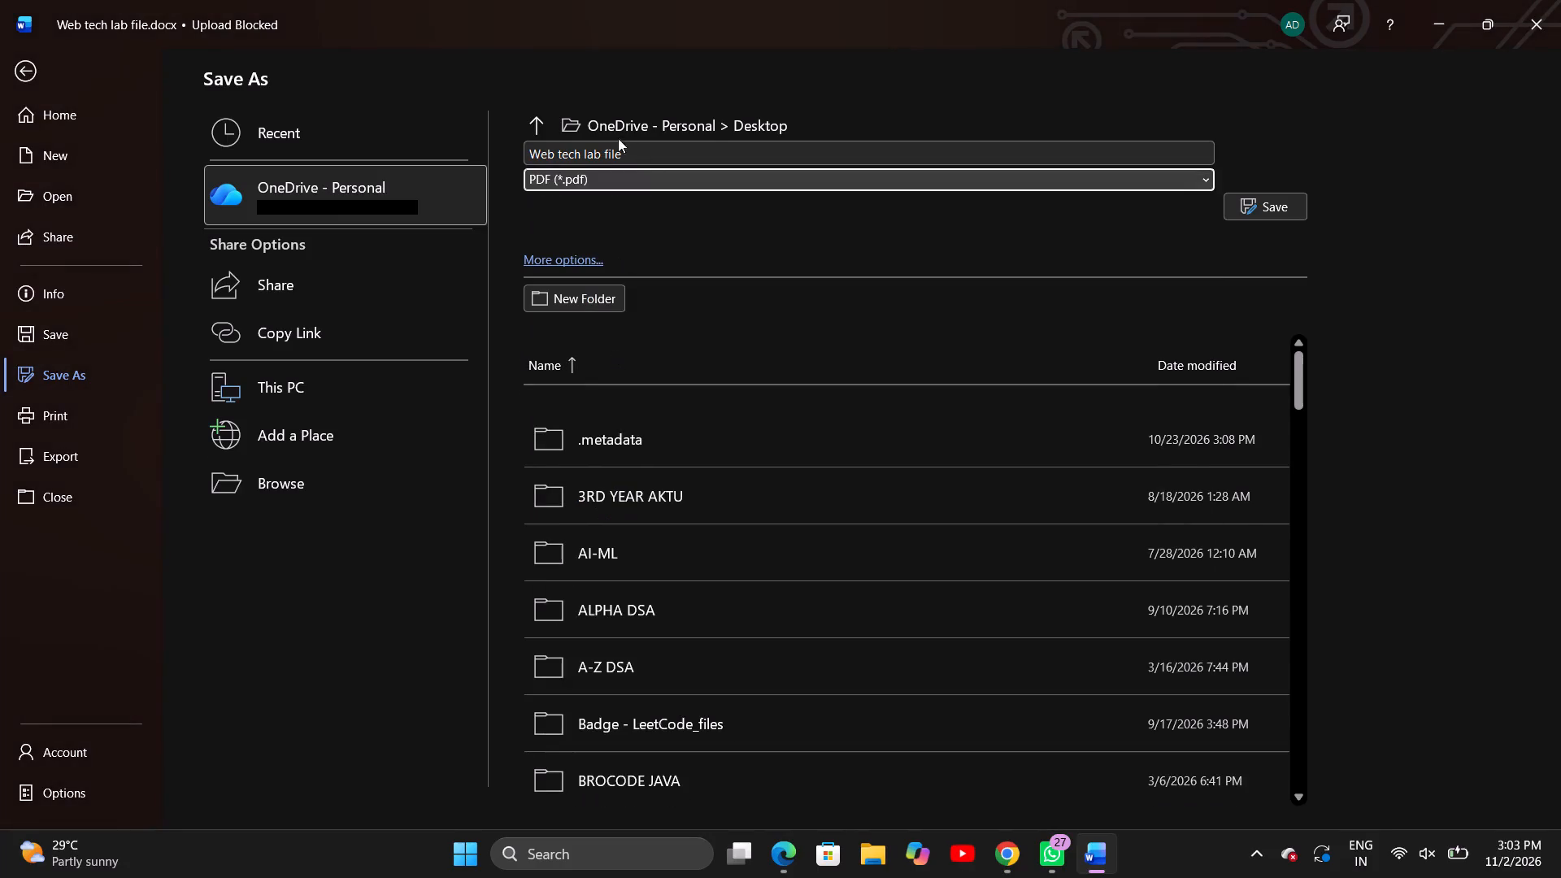
pyautogui.click(602, 153)
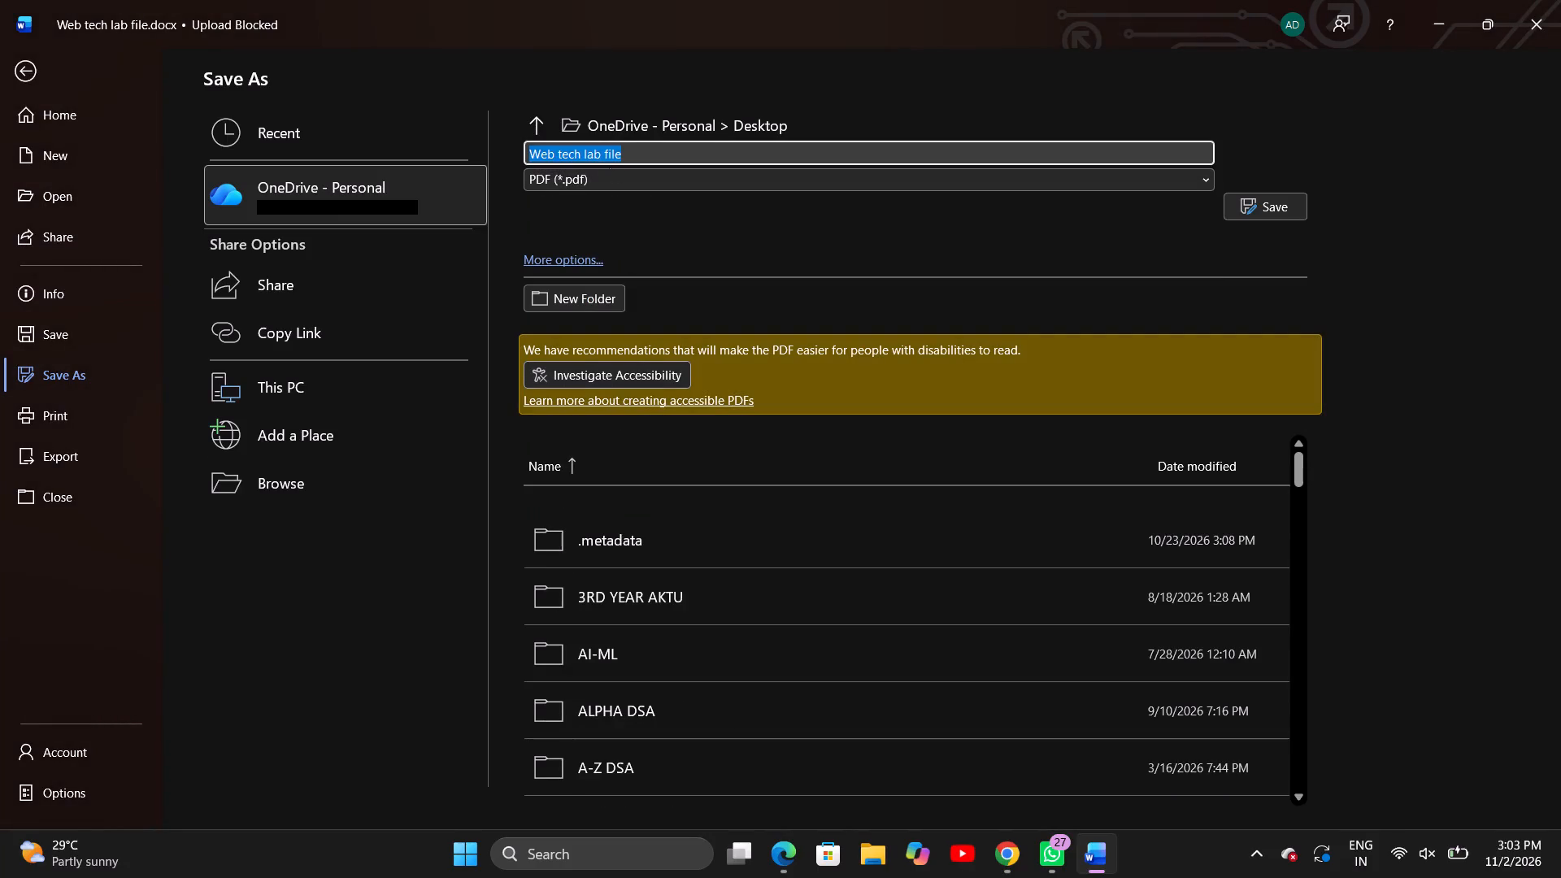
pyautogui.click(601, 154)
pyautogui.moveTo(624, 154); pyautogui.dragTo(520, 164)
pyautogui.press('BackSpace')
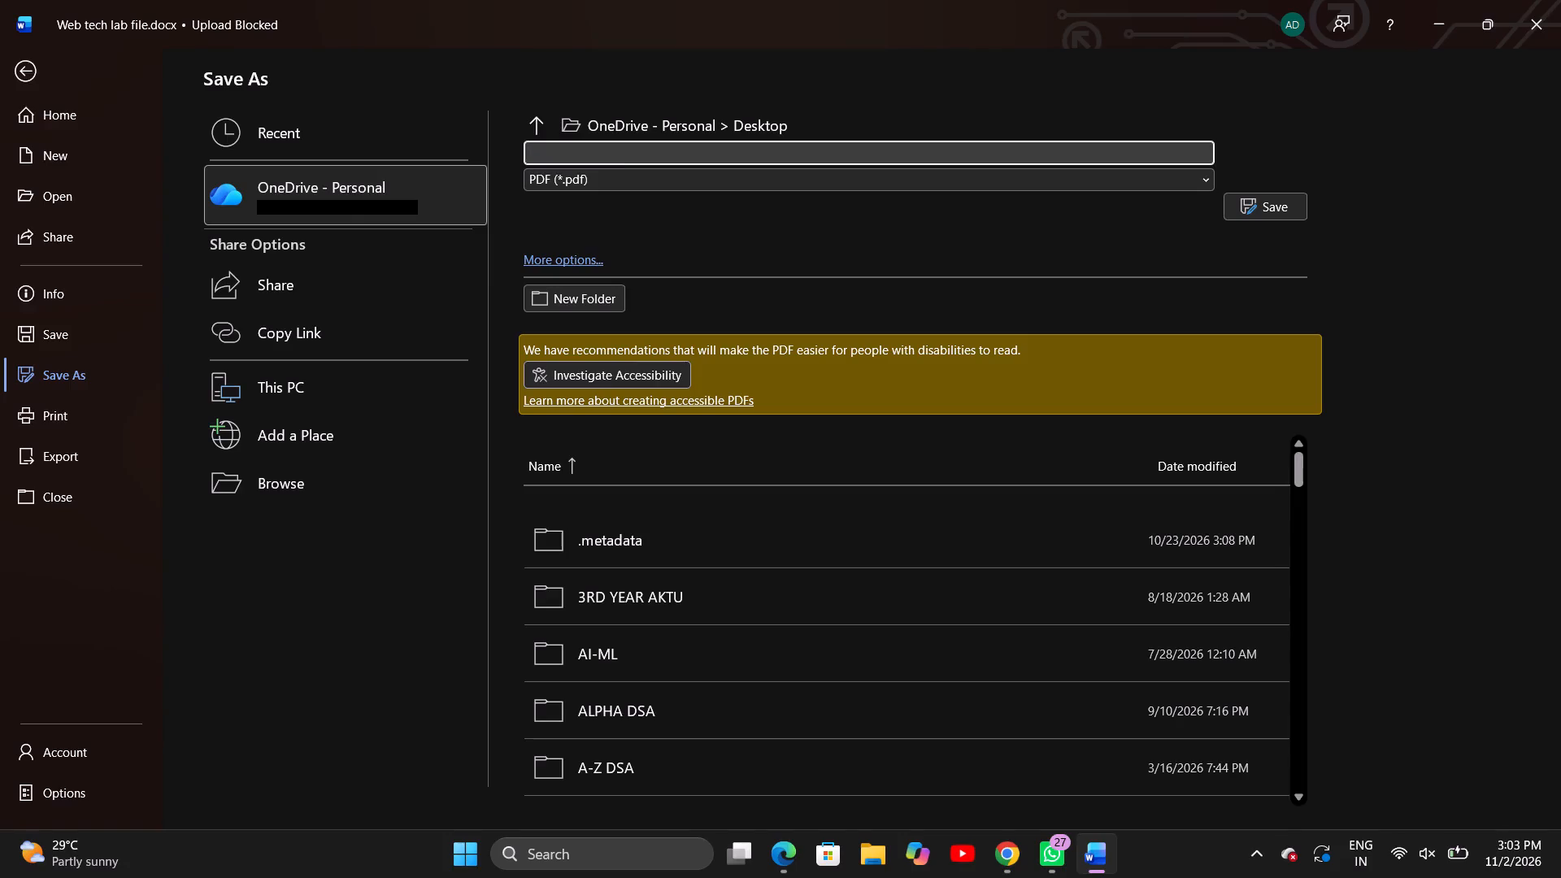
pyautogui.write('Web')
pyautogui.write('_Tech_Final')
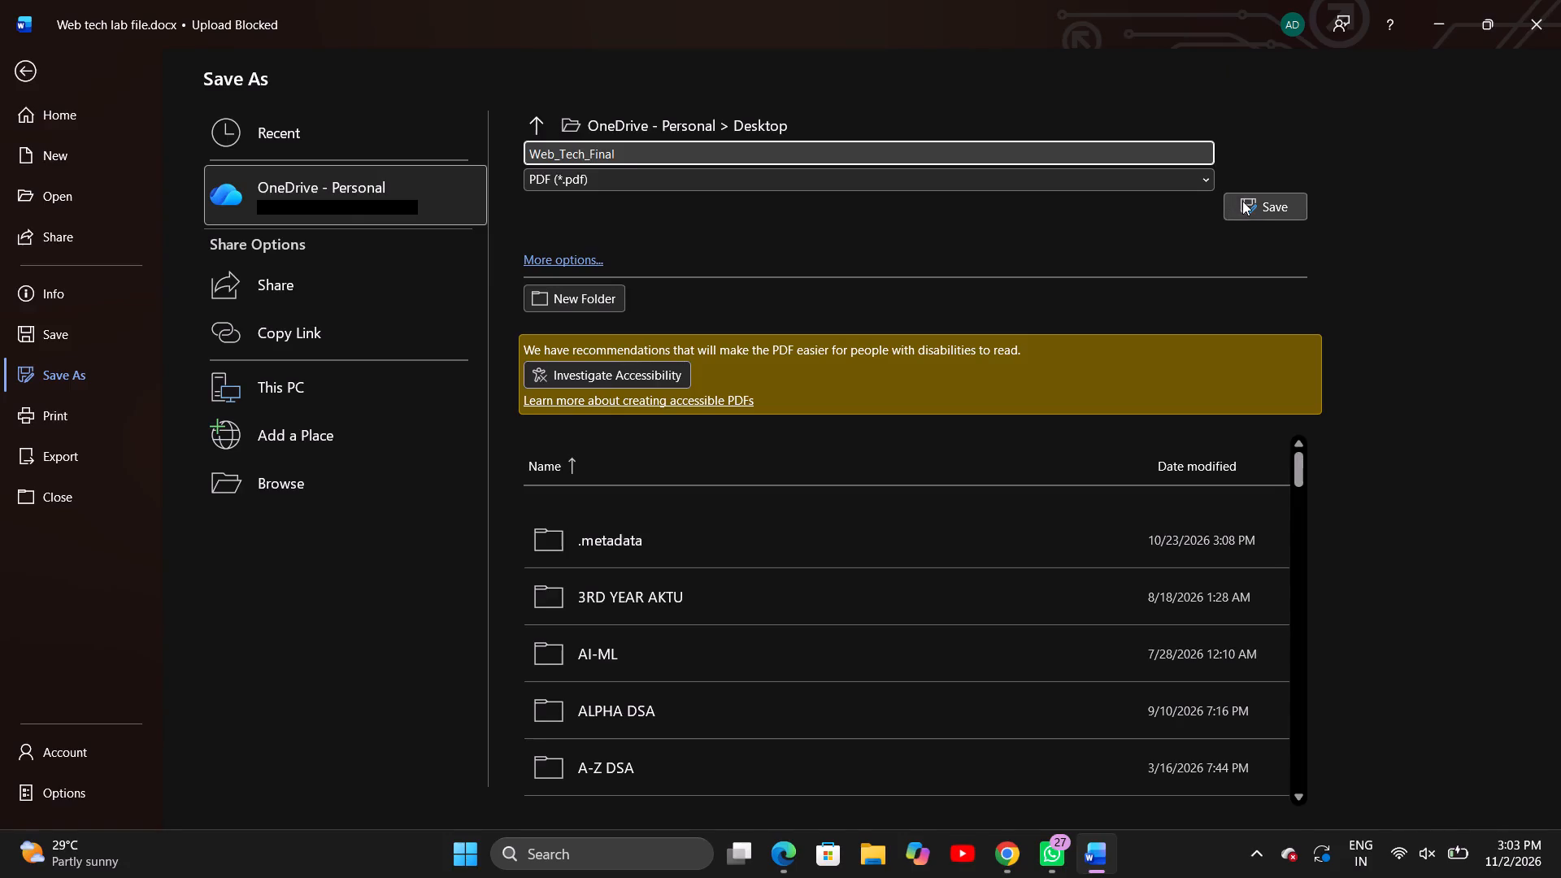
pyautogui.click(1242, 201)
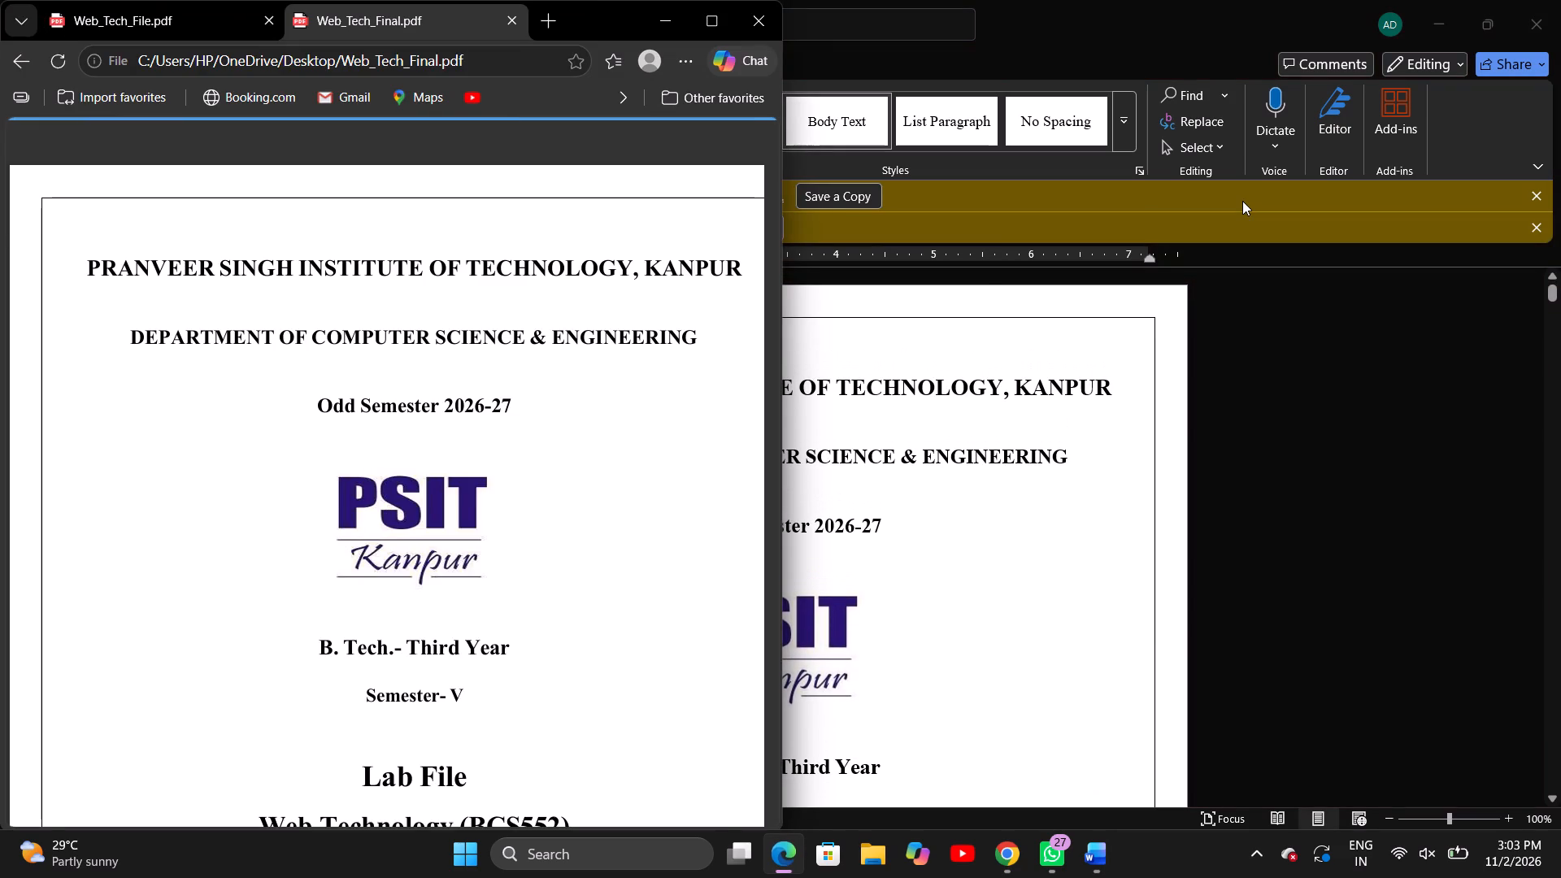
# Look through the exported PDF from the cover page to the List of Experiments to check the watermark on each page.
pyautogui.scroll(-6, 555, 439)
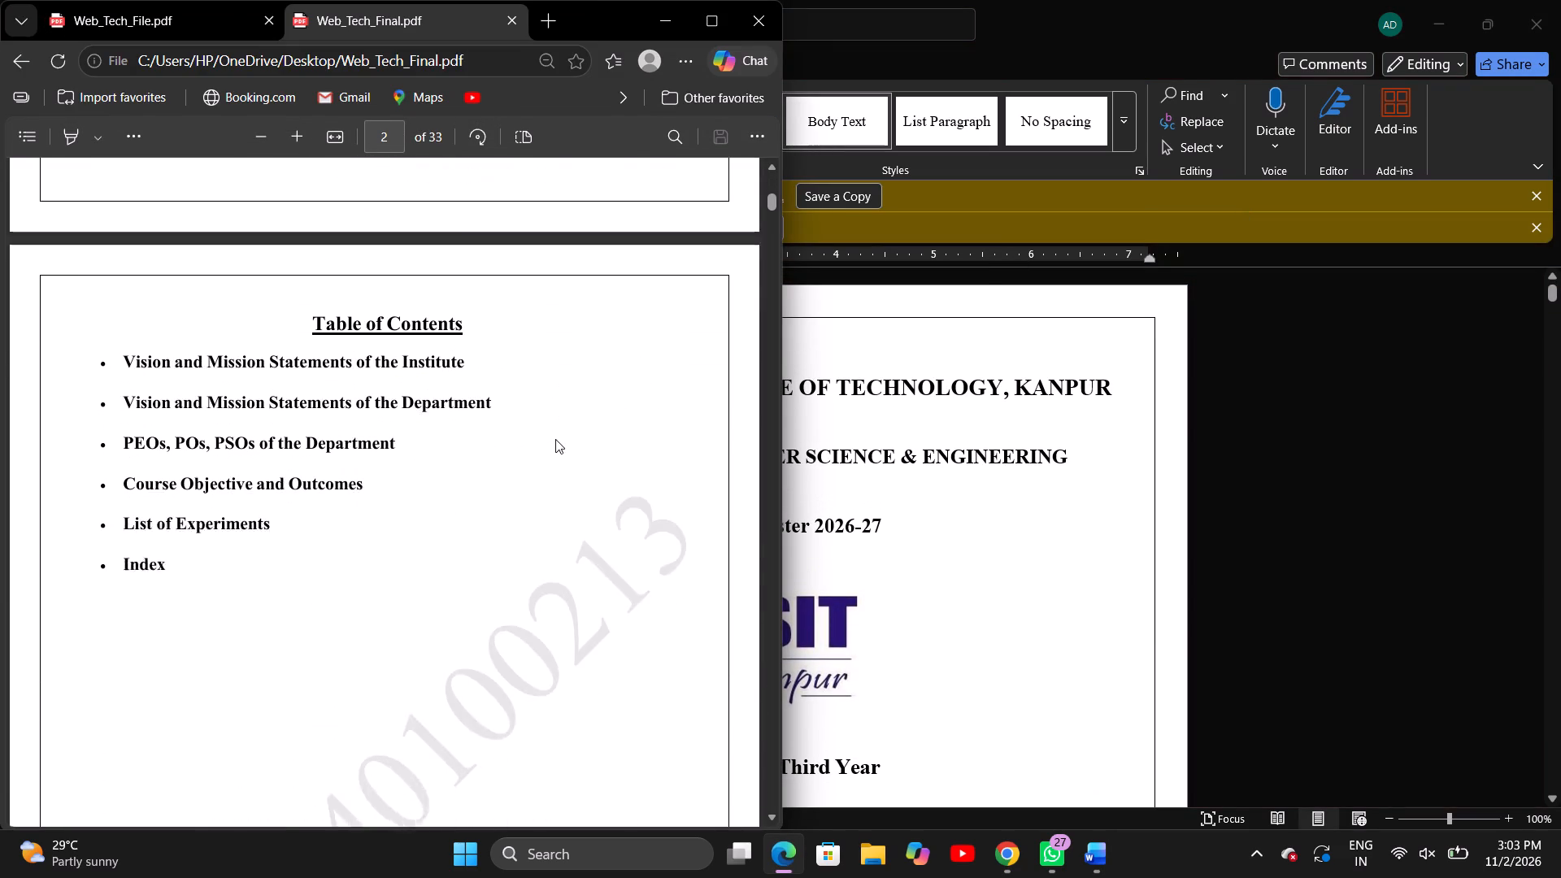
pyautogui.scroll(-3, 555, 439)
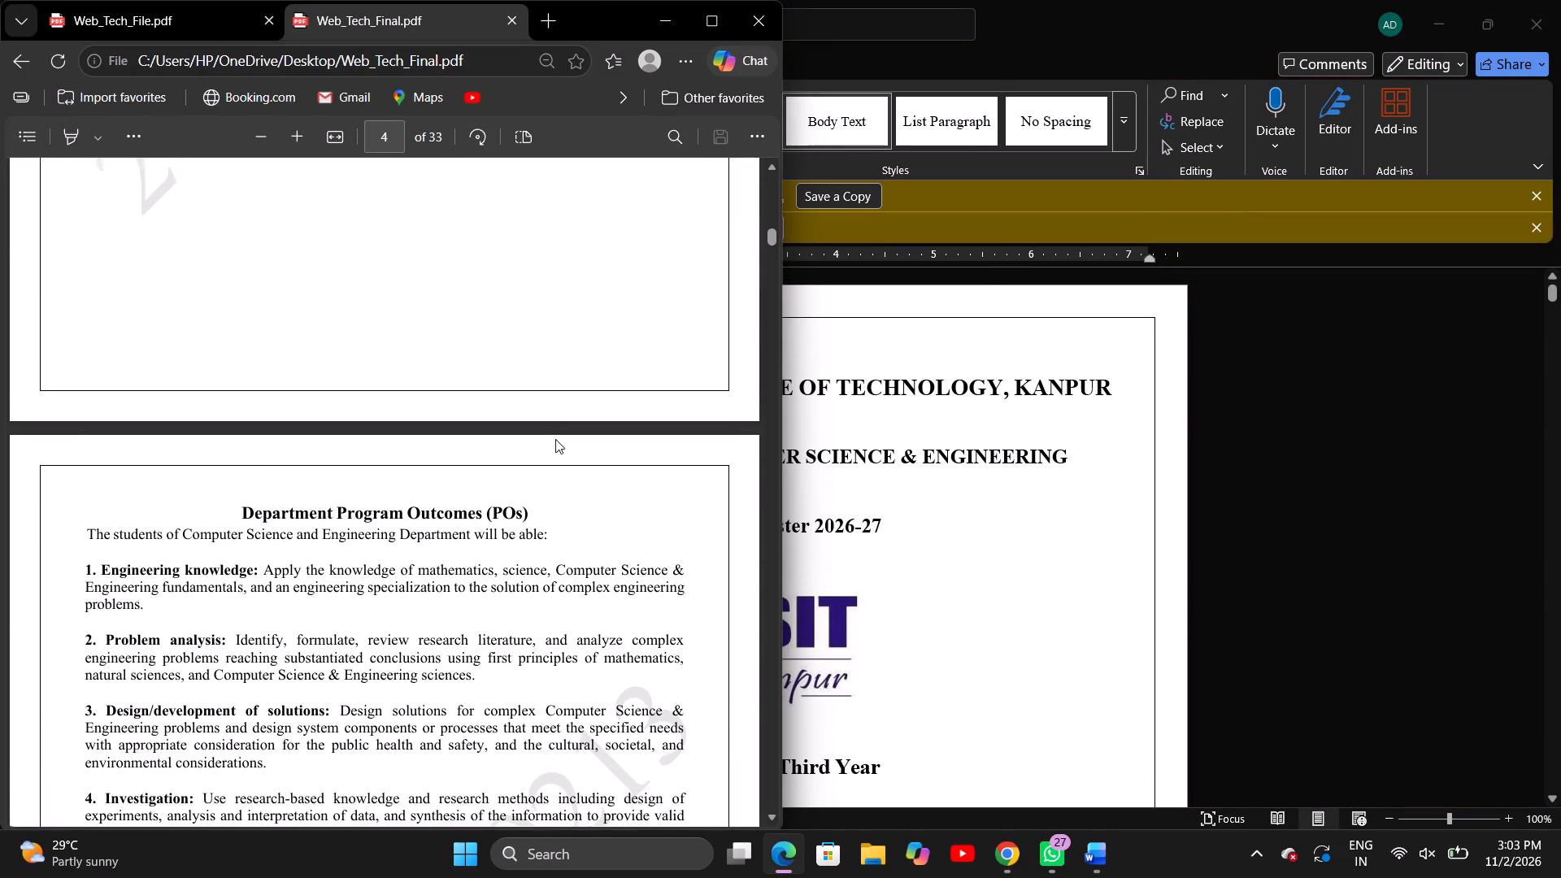
pyautogui.scroll(-2, 555, 439)
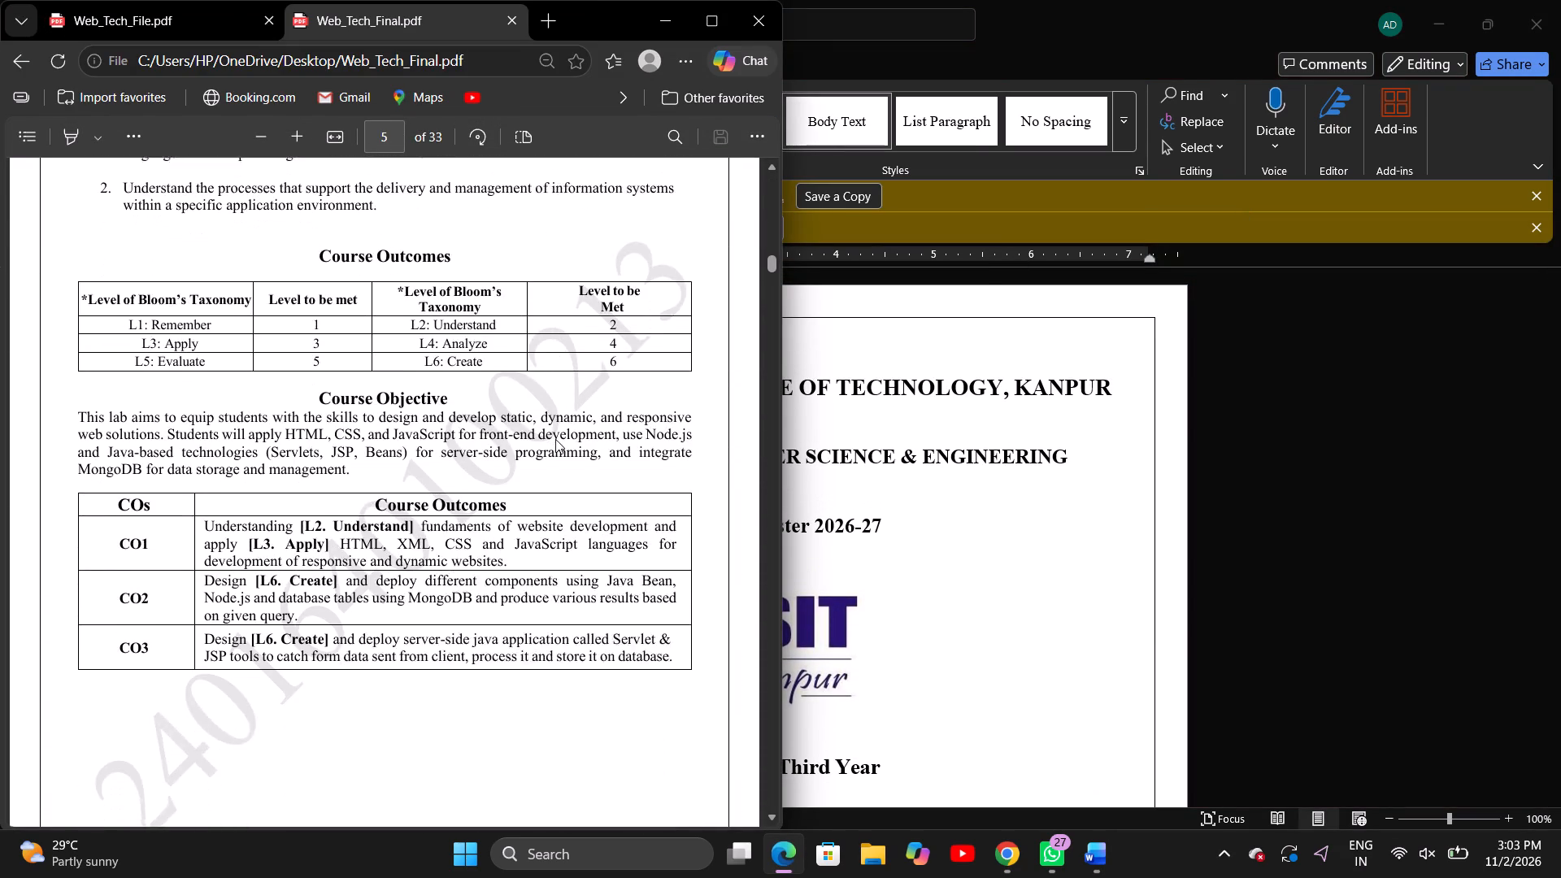
pyautogui.scroll(-2, 555, 439)
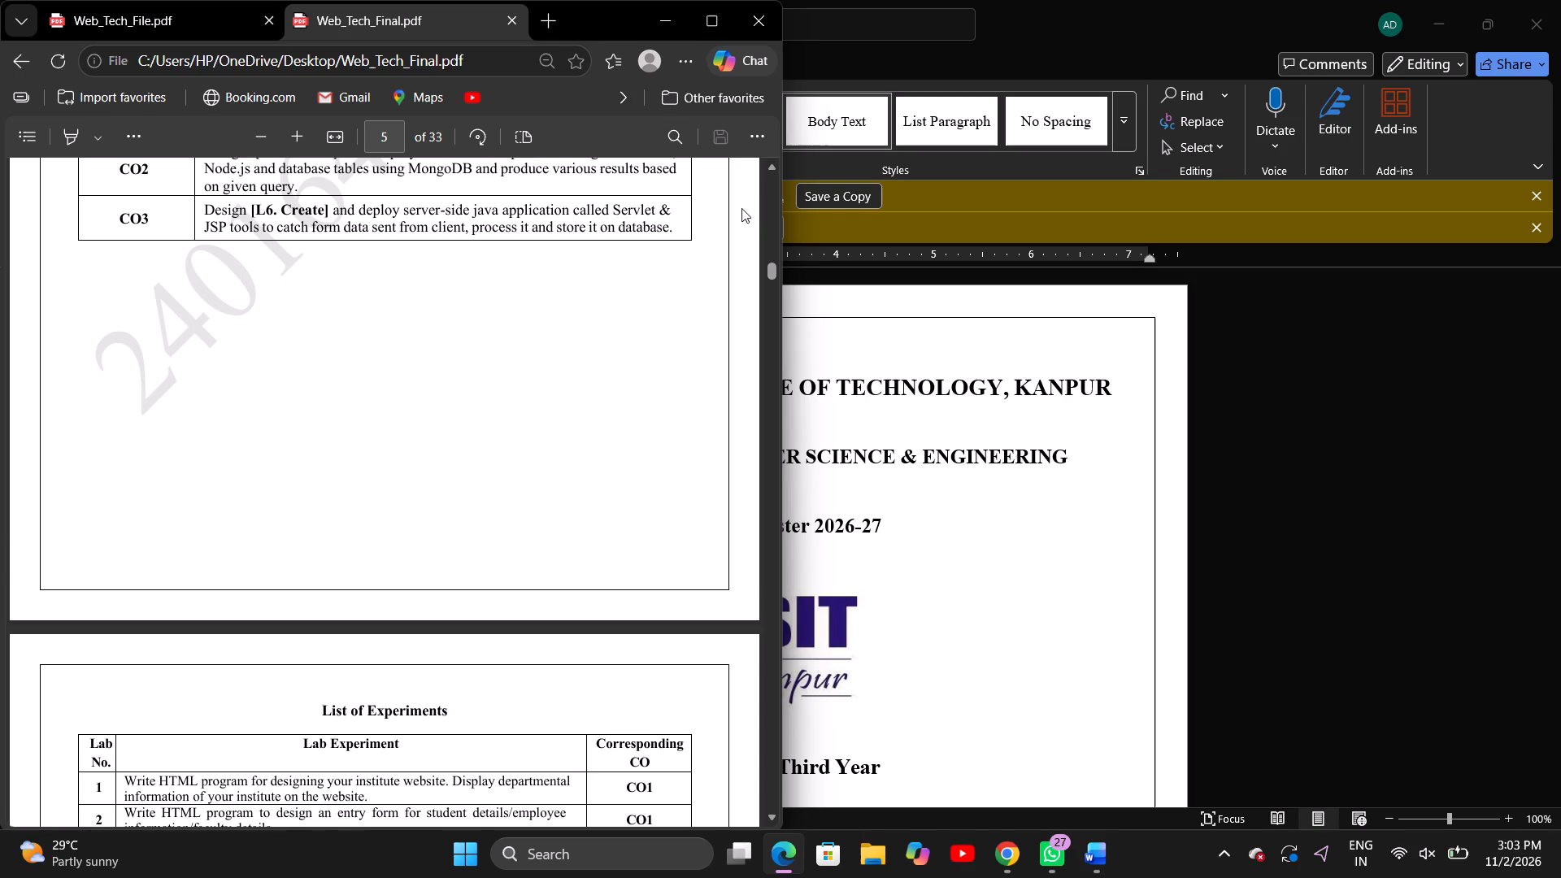
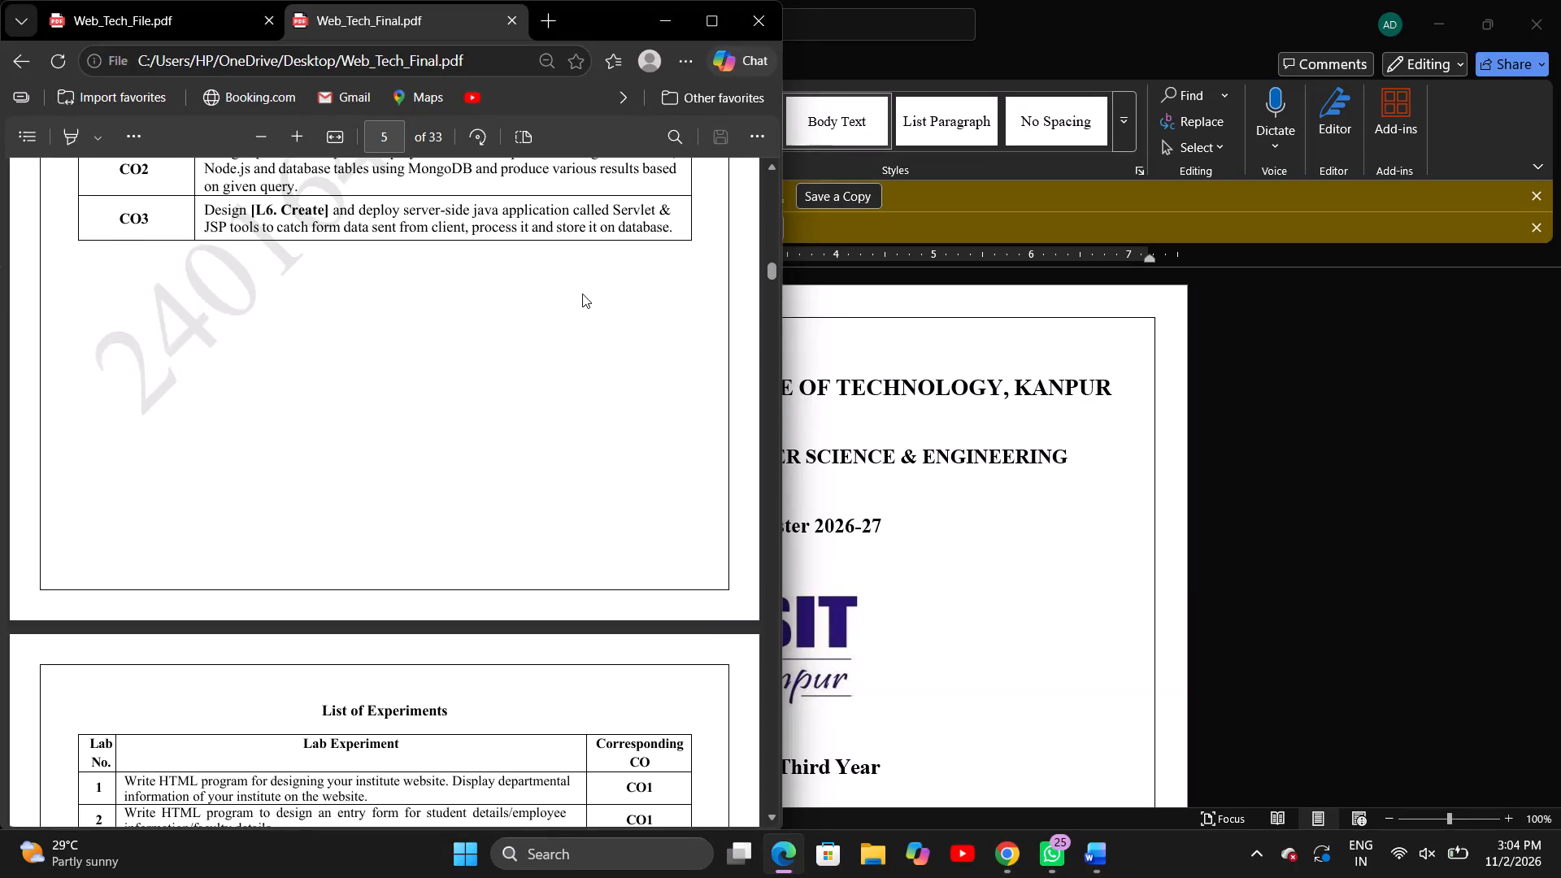
# Return to the cover page of Web_Tech_Final.pdf and close the earlier Web_Tech_File.pdf.
pyautogui.scroll(12, 582, 293)
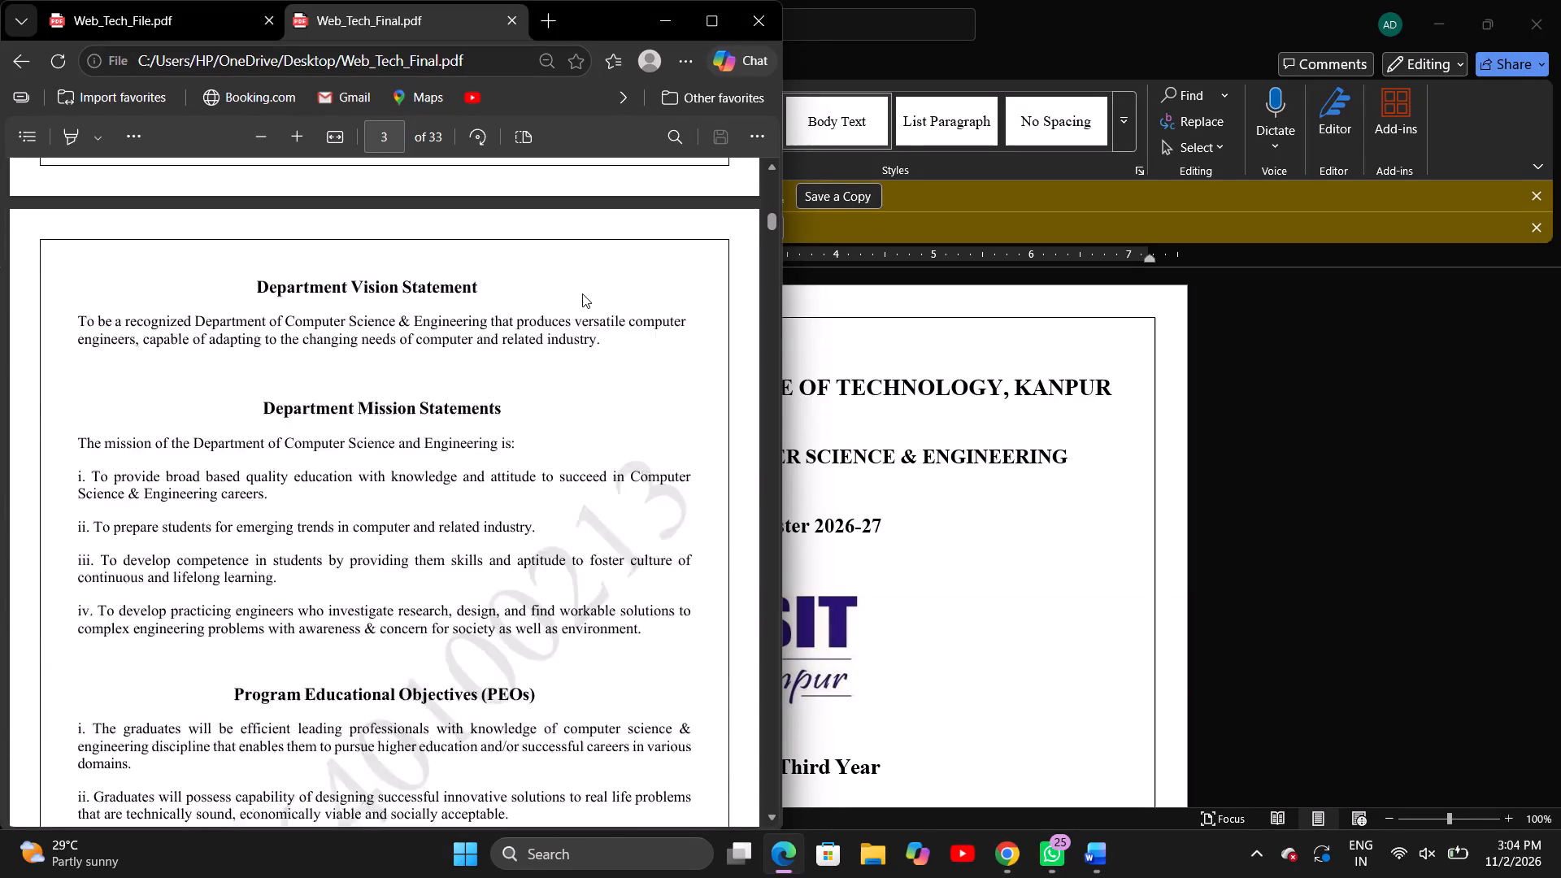
pyautogui.scroll(7, 582, 293)
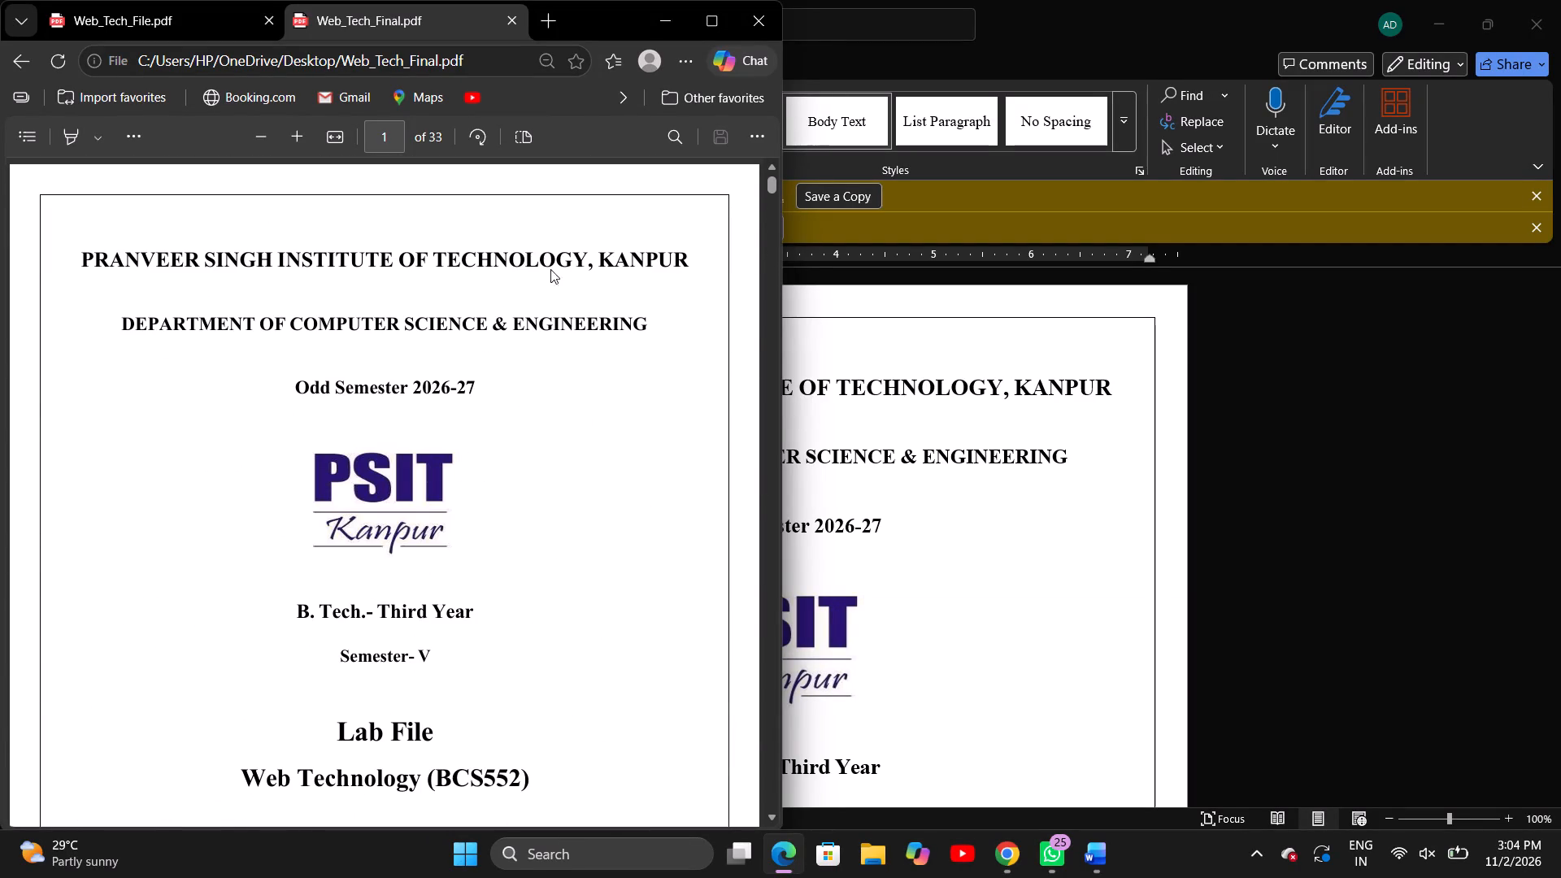
pyautogui.click(270, 21)
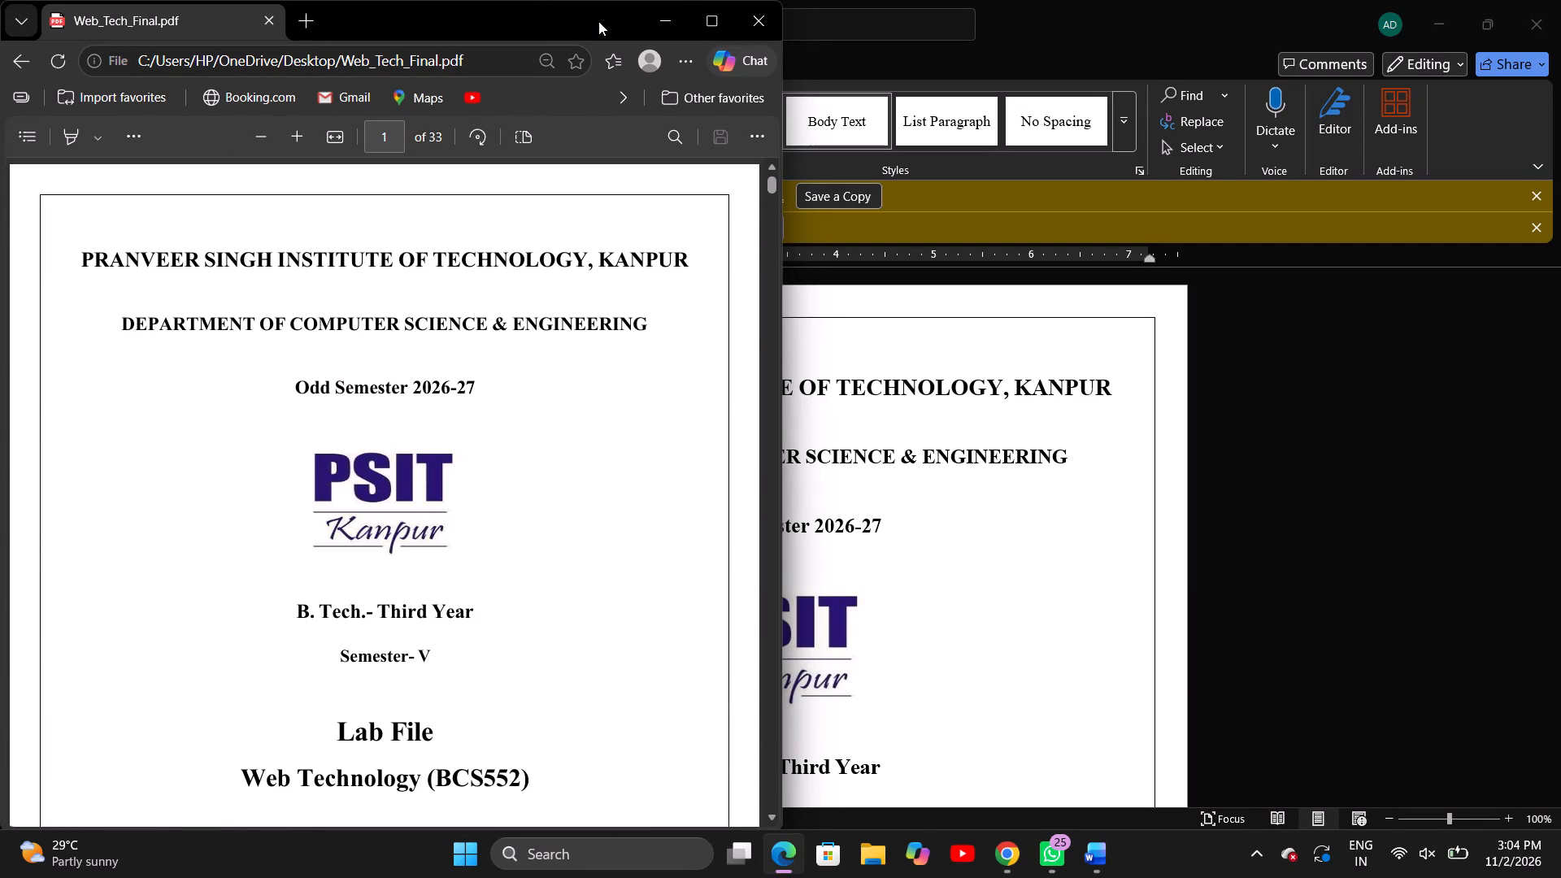
# Minimise the browser and Word windows and select the earlier Web_Tech_File.pdf on the desktop.
pyautogui.click(646, 24)
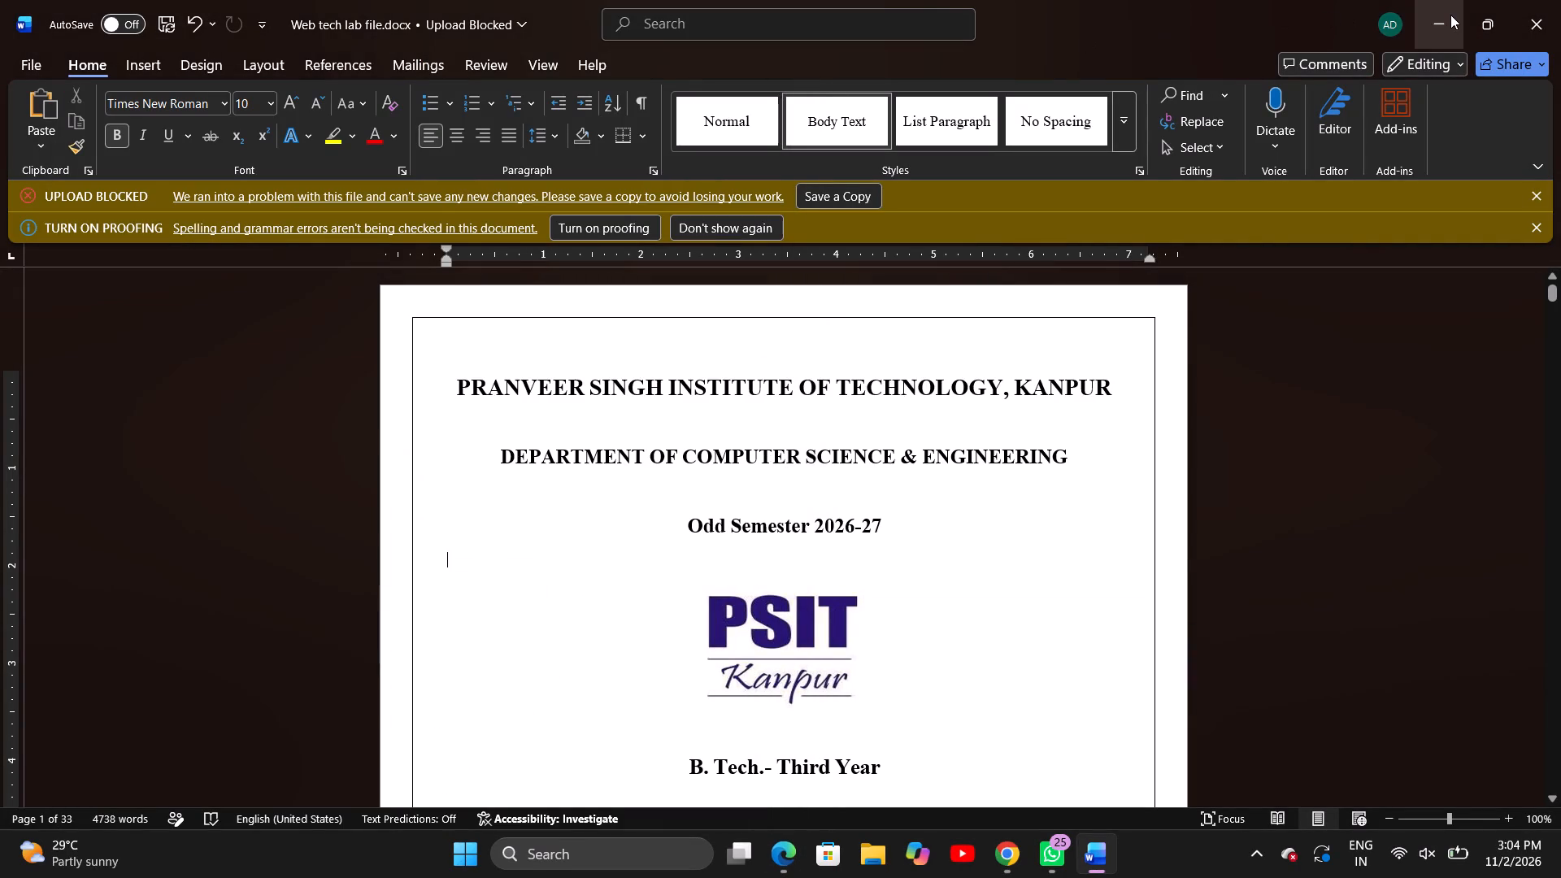
pyautogui.click(1450, 15)
pyautogui.click(844, 337)
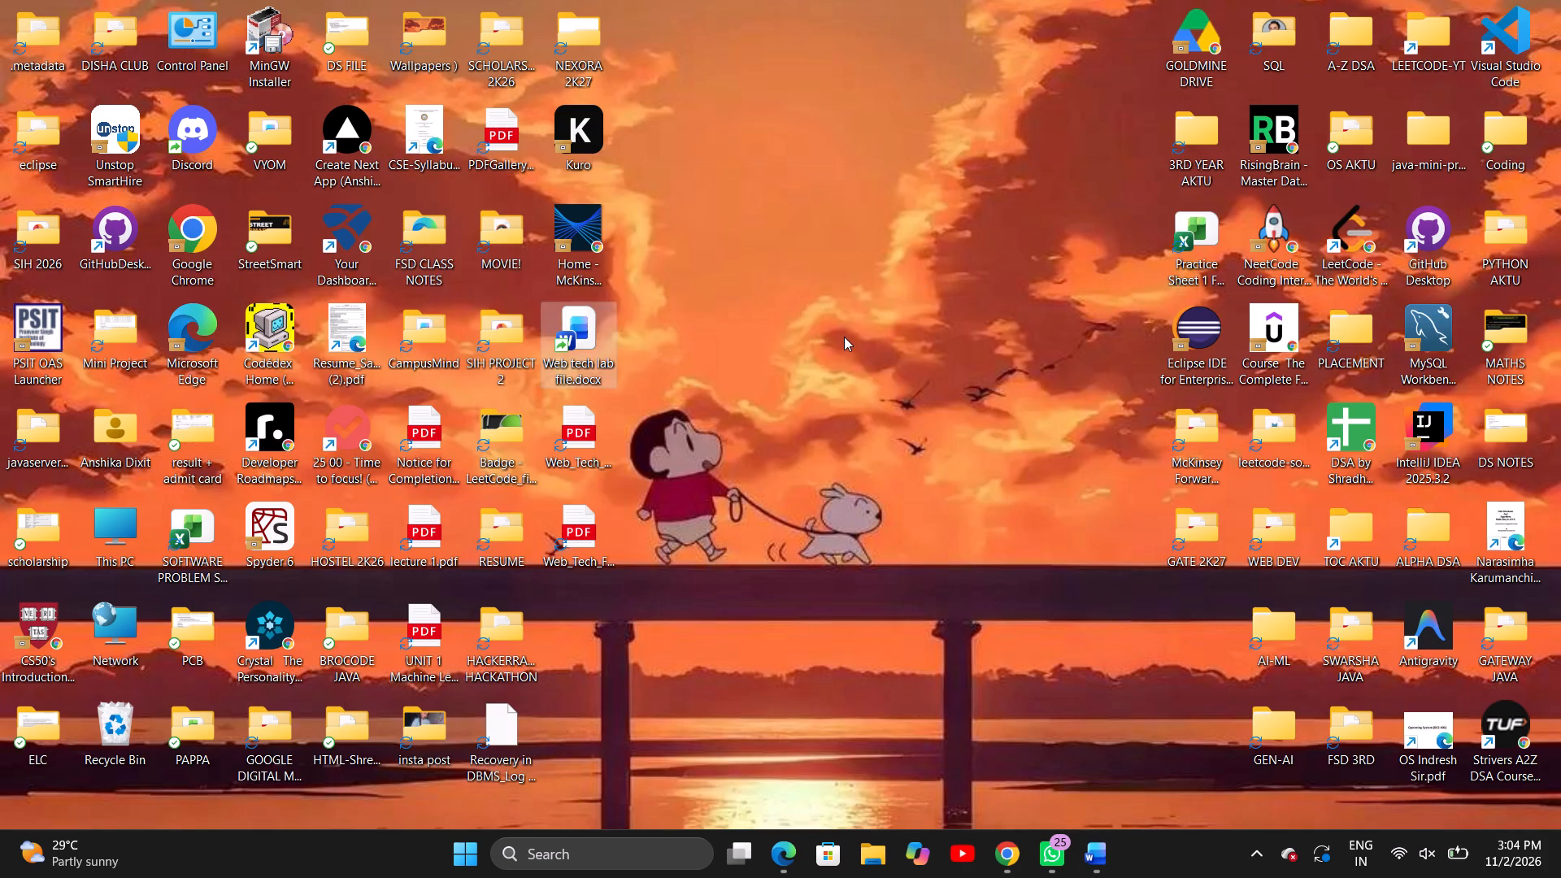
pyautogui.click(595, 439)
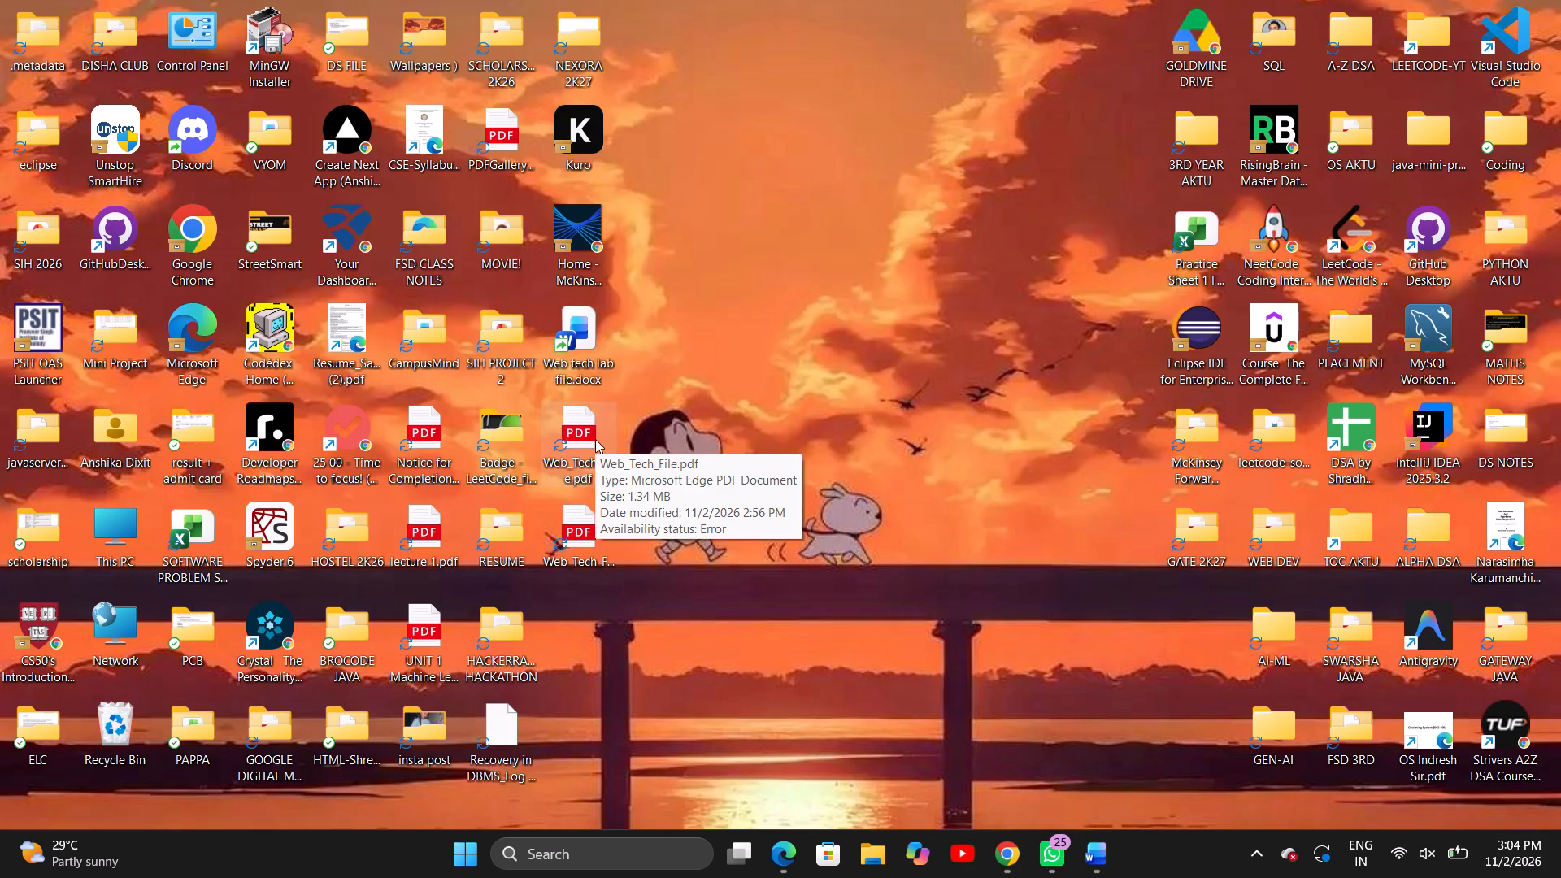
# Delete the earlier Web_Tech_File.pdf from the desktop.
pyautogui.press('Delete')
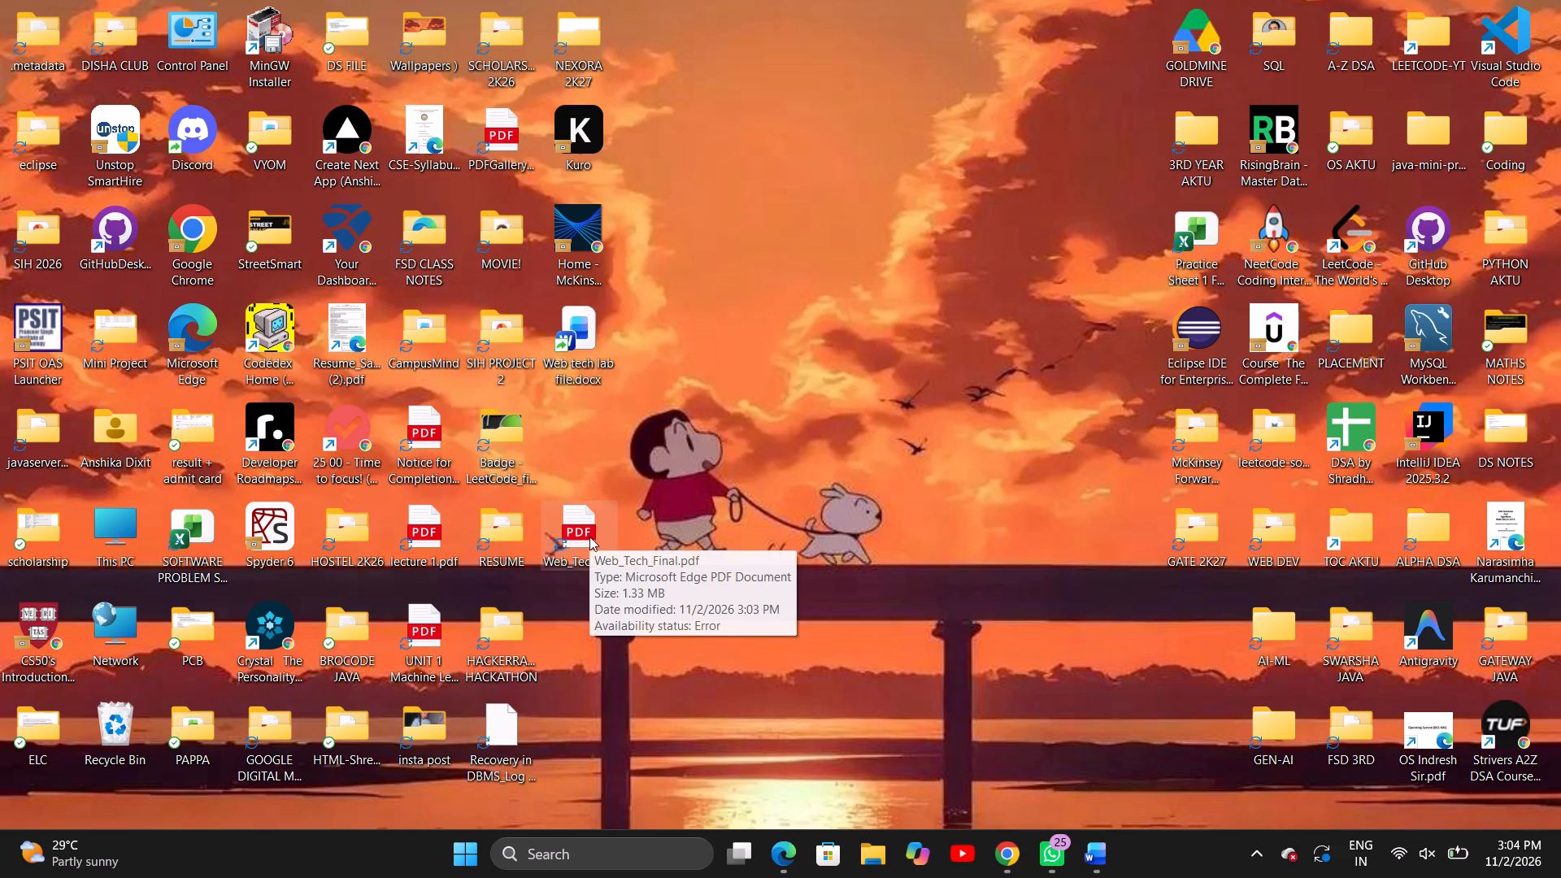
# Move Web_Tech_Final.pdf to the free spot directly below Web tech lab file.docx on the desktop, and select the Word file.
pyautogui.moveTo(589, 537); pyautogui.dragTo(589, 527)
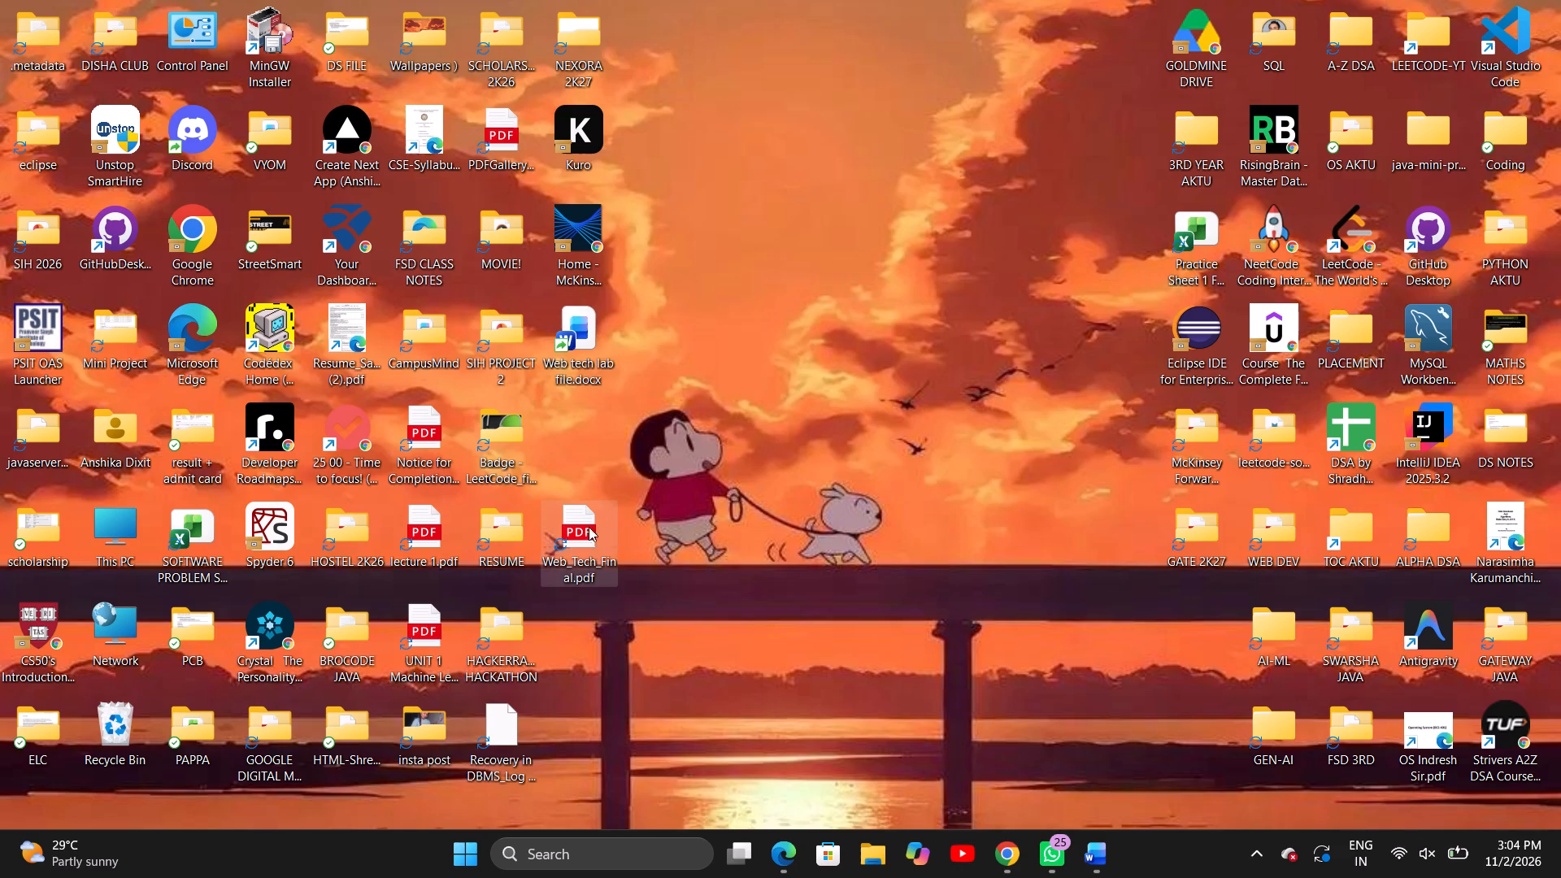
pyautogui.moveTo(589, 527); pyautogui.dragTo(585, 451)
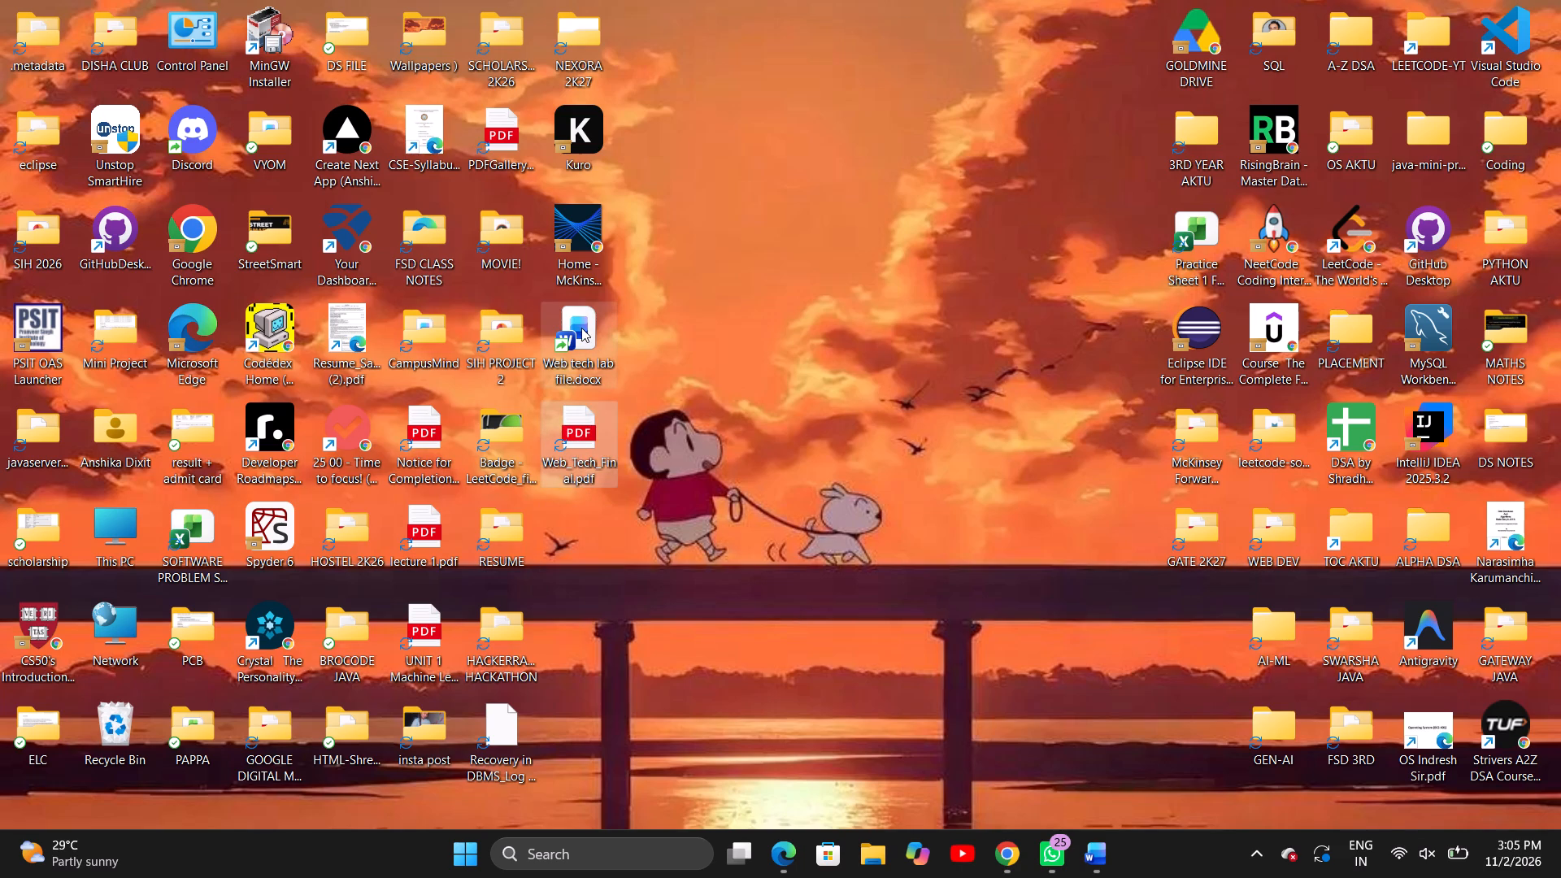
pyautogui.click(581, 328)
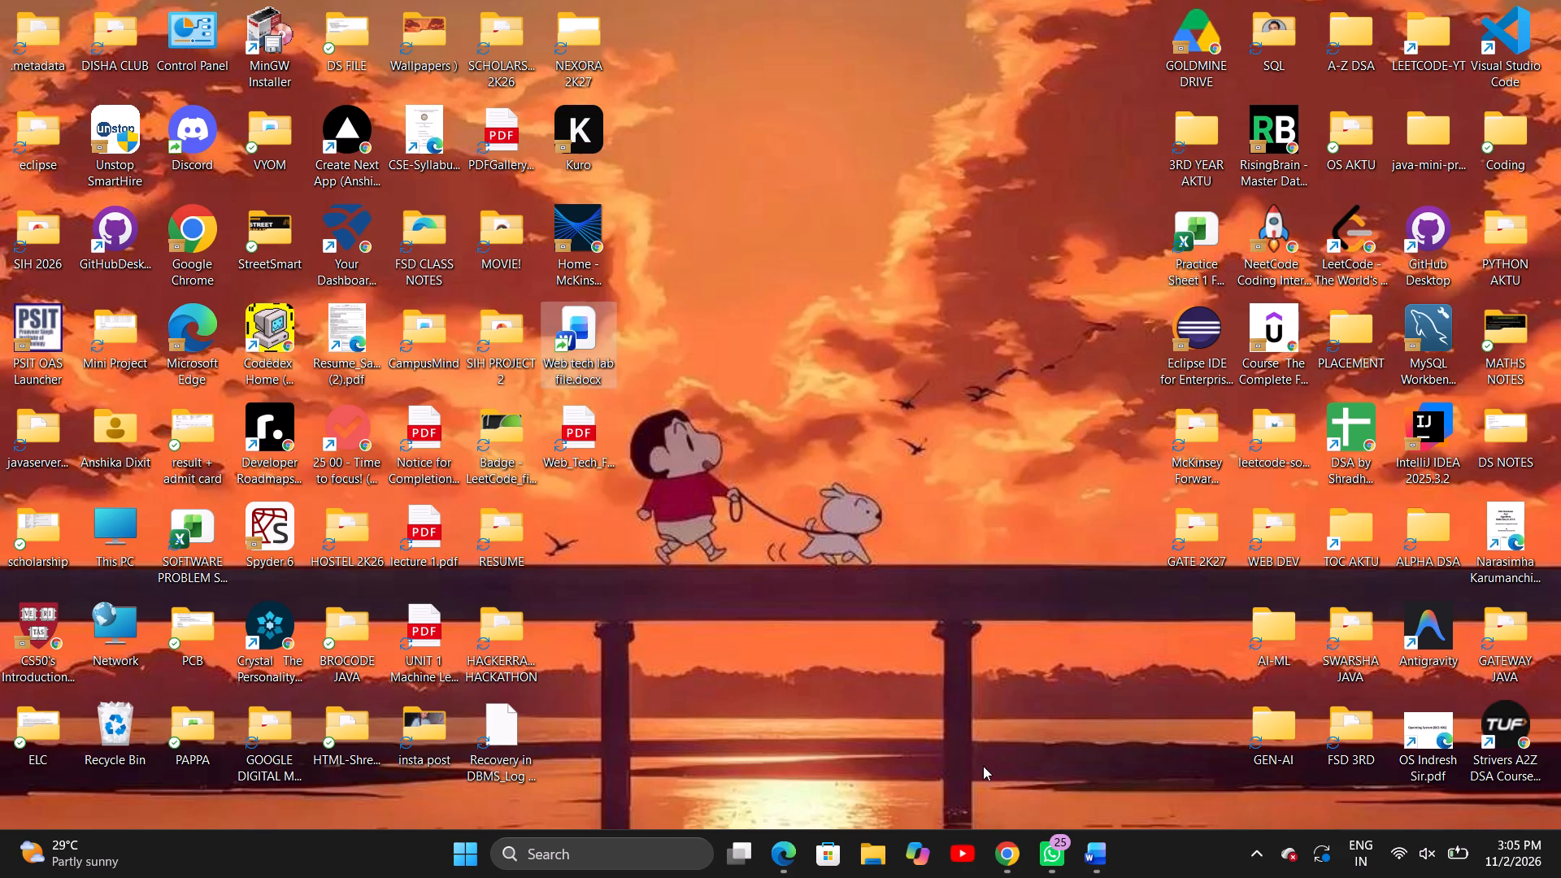